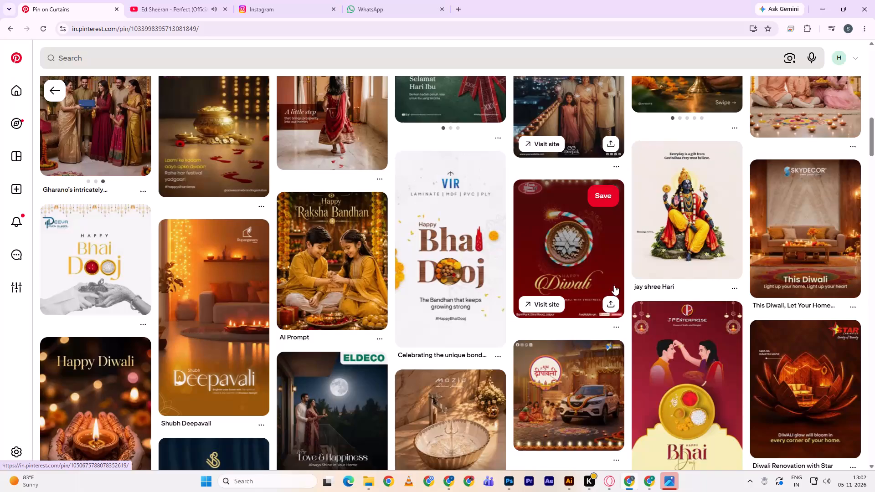
Look through the festive designs related to the open curtains pin for Diwali and Bhai Dooj post ideas.
click(625, 273)
scroll(625, 273, down, 2)
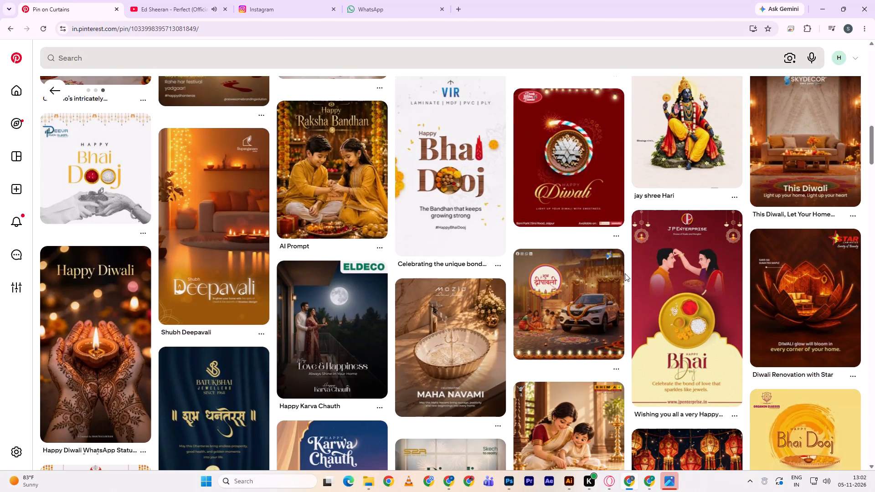
scroll(525, 290, down, 3)
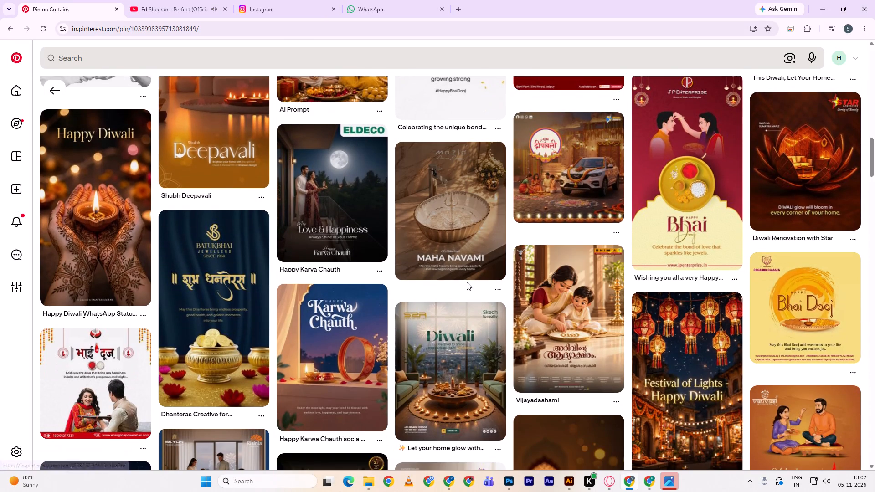
scroll(262, 399, down, 2)
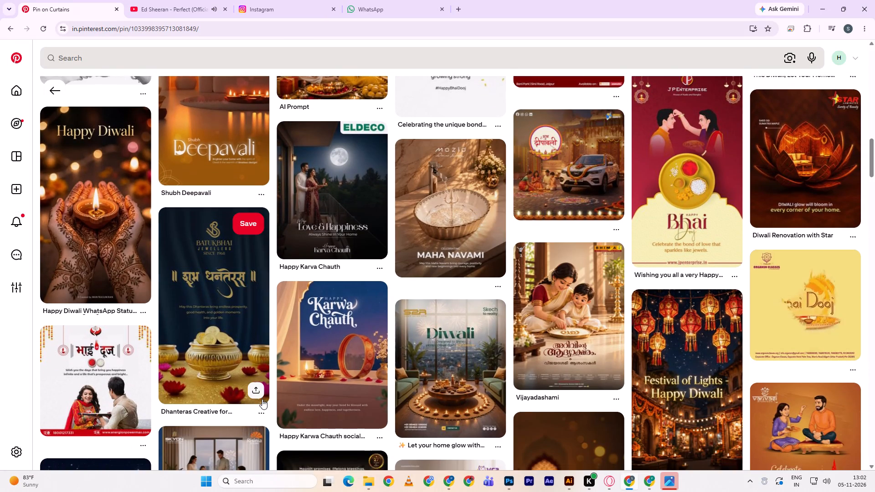
scroll(262, 399, down, 1)
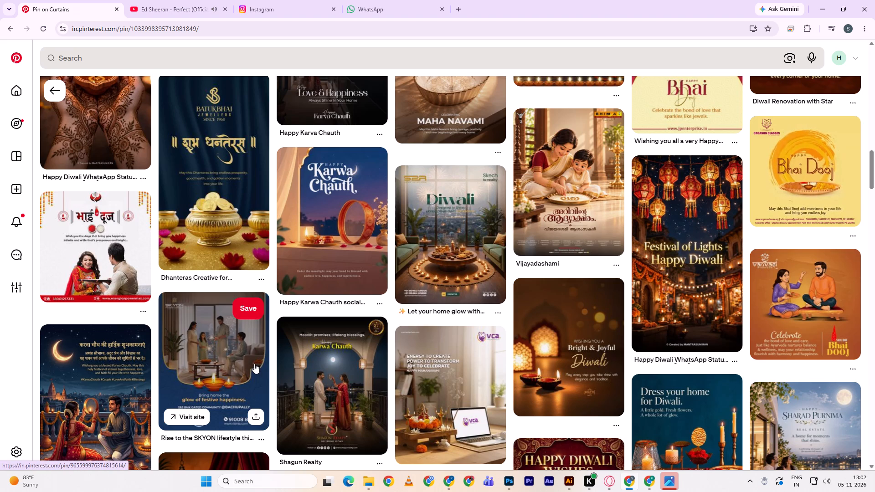
scroll(267, 338, down, 2)
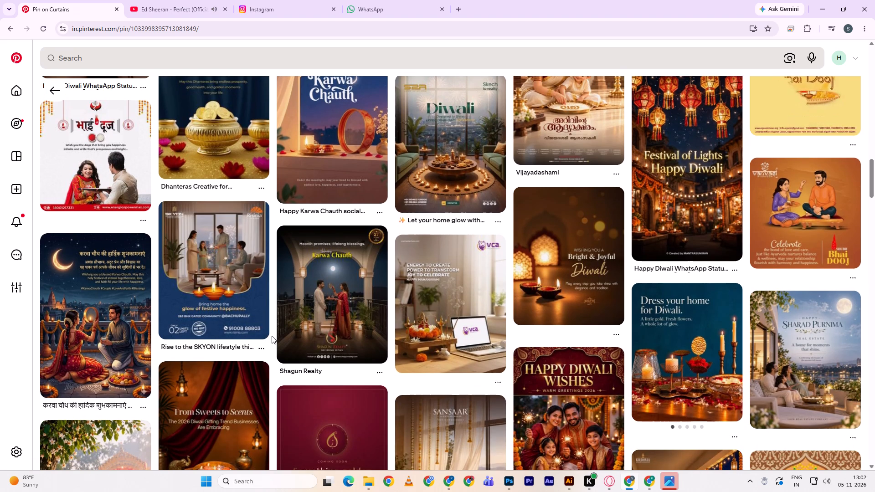
scroll(272, 336, down, 4)
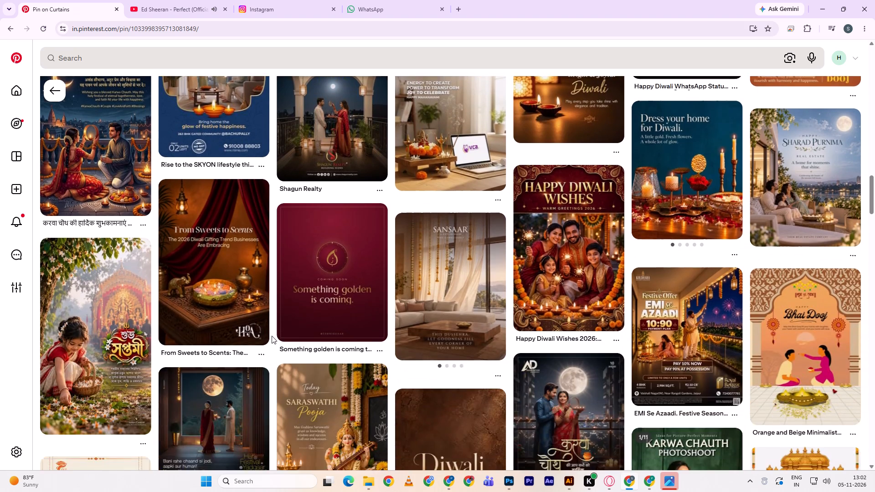
scroll(272, 336, up, 16)
Return to the "bhai dooj" search results and examine the Bhai Dooj greeting post designs.
click(62, 84)
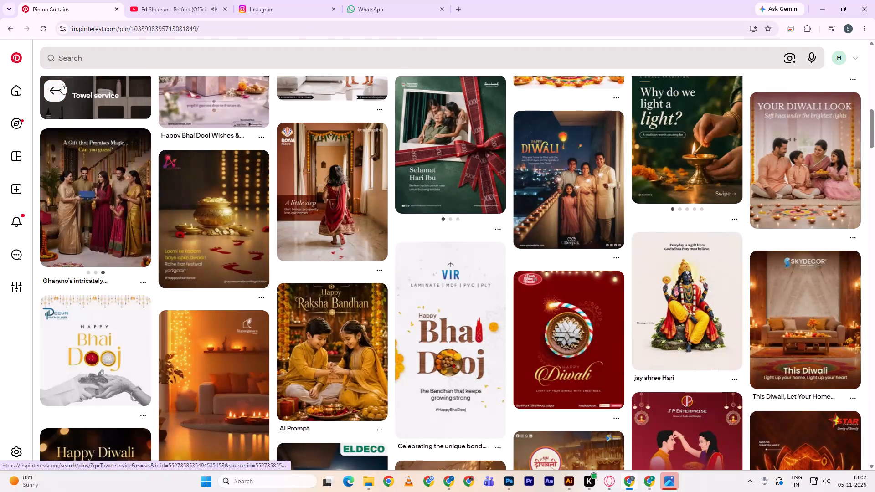
scroll(247, 217, down, 8)
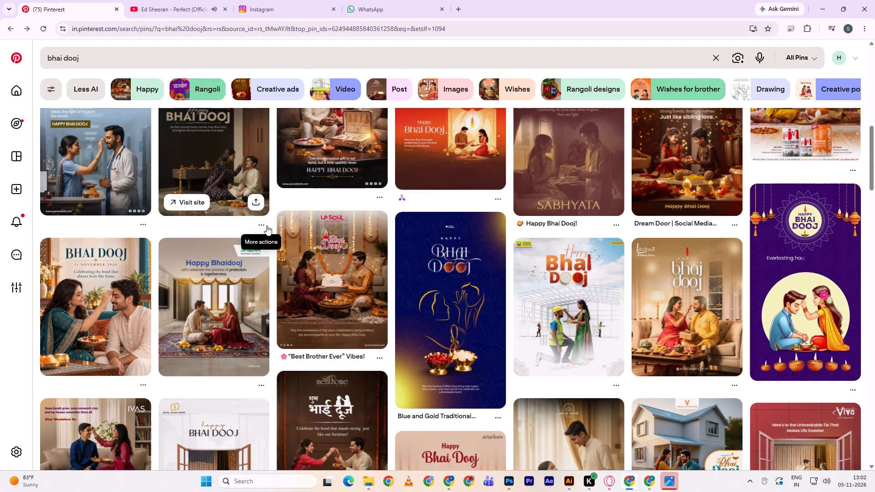
scroll(267, 225, up, 1)
scroll(269, 225, down, 3)
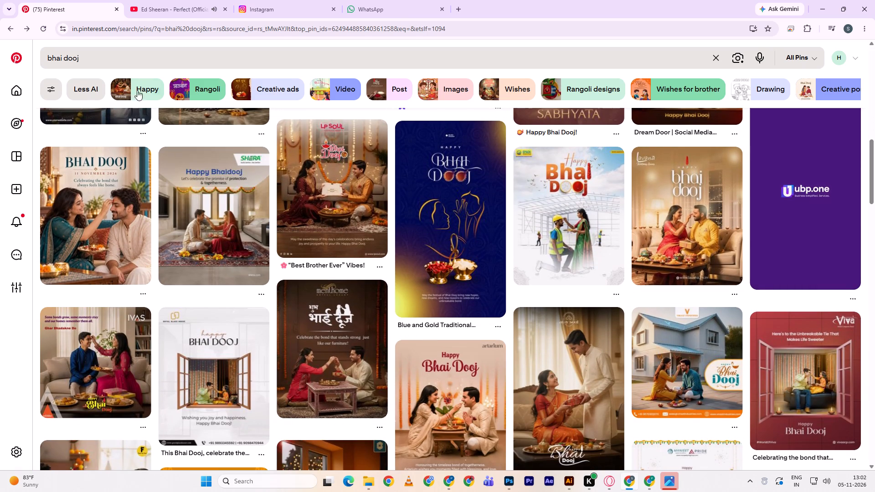
scroll(277, 135, down, 5)
Switch to YouTube and pause the "Ed Sheeran - Perfect" music video.
click(182, 0)
click(282, 208)
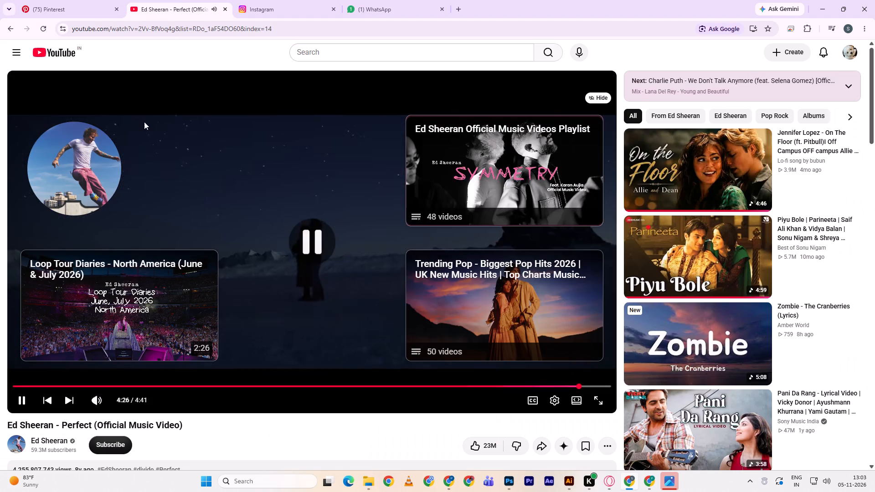
Go back to Pinterest and examine more Bhai Dooj post designs further down the search results.
click(65, 0)
scroll(451, 352, down, 3)
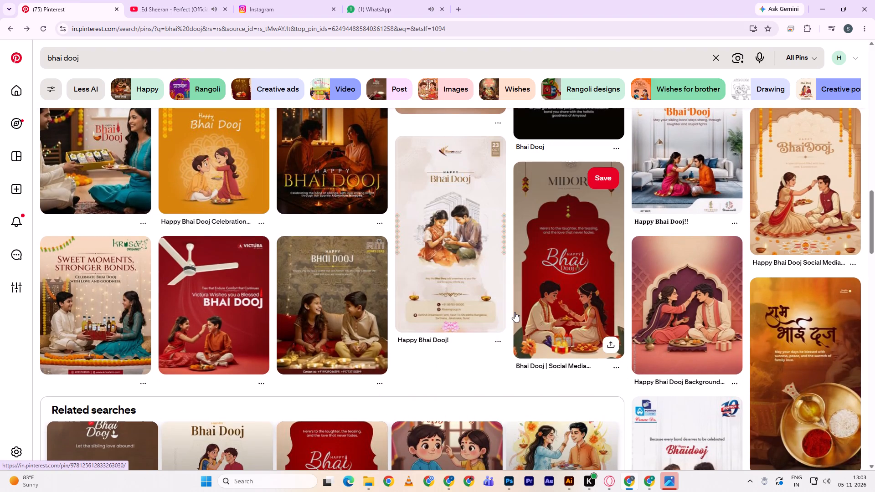
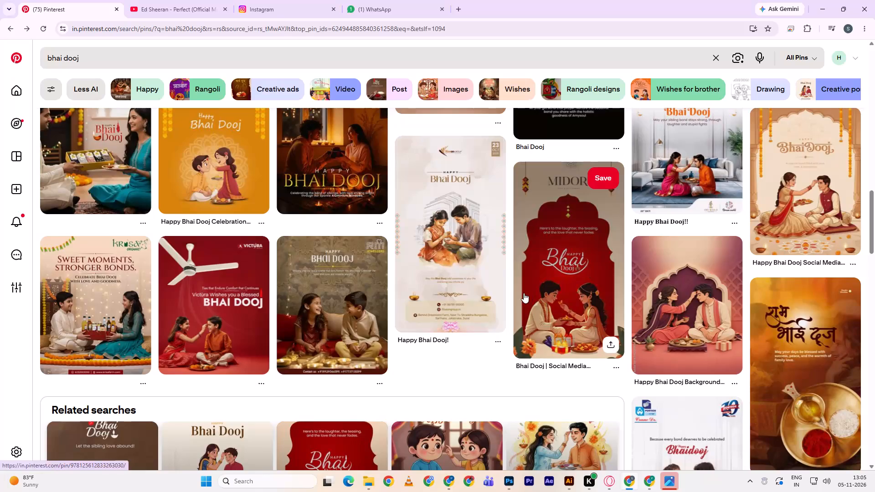
Examine the Bhai Dooj brand posts further down the results, as far as the "Happy bhaubij images" related searches.
scroll(427, 296, down, 3)
scroll(502, 280, down, 8)
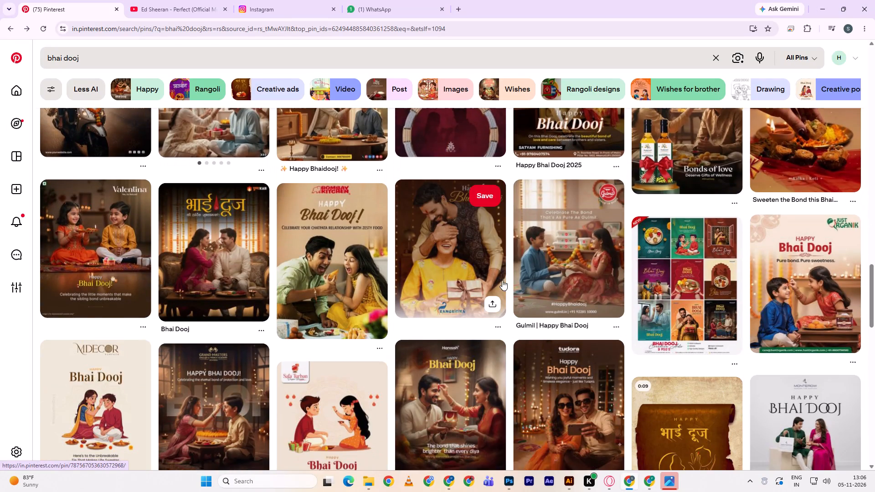
scroll(502, 280, down, 5)
scroll(502, 280, up, 3)
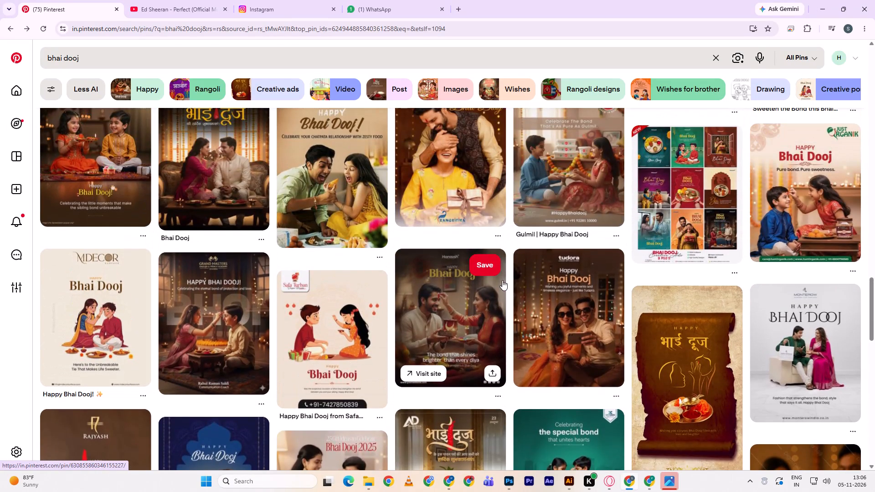
scroll(502, 280, up, 2)
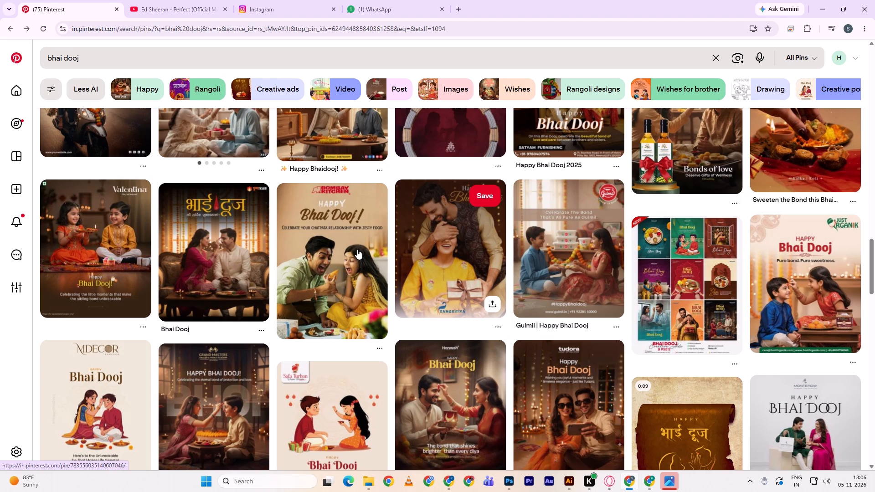
scroll(357, 249, down, 5)
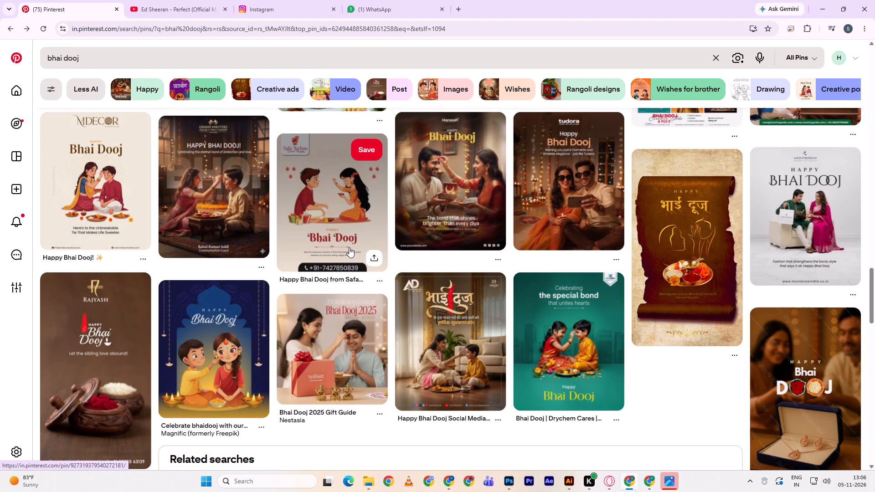
scroll(350, 251, down, 3)
scroll(521, 243, down, 4)
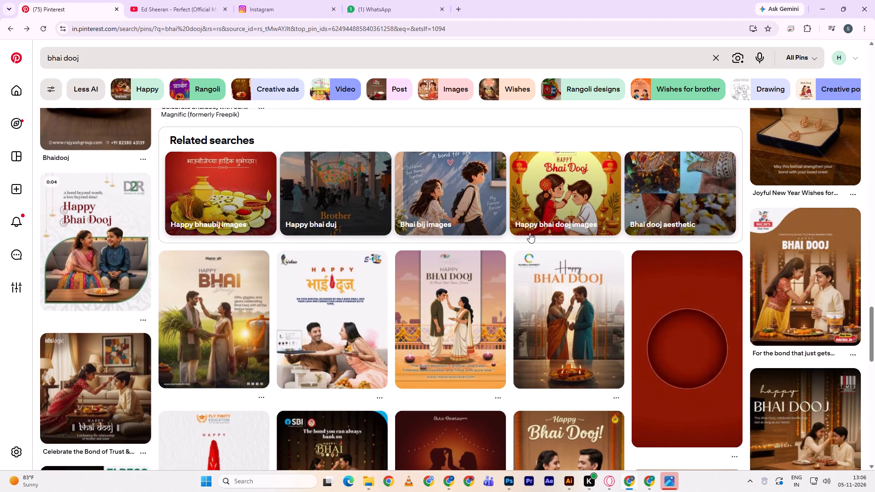
scroll(543, 258, up, 3)
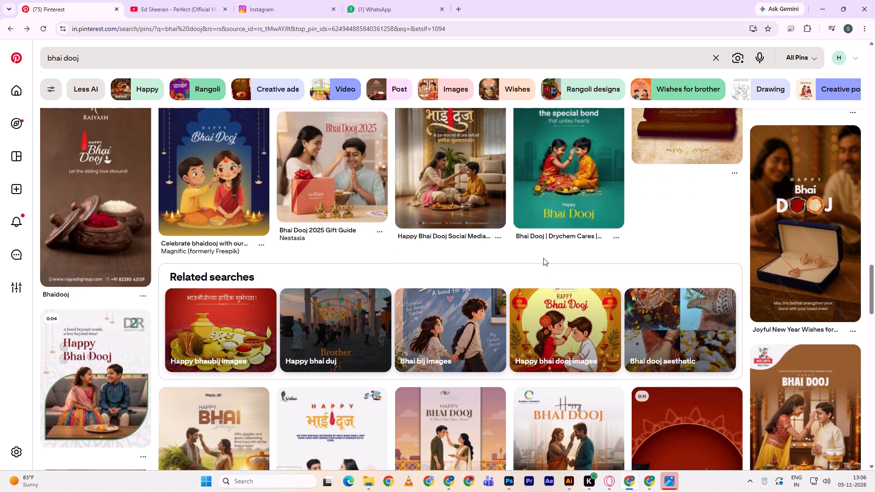
scroll(543, 257, up, 2)
scroll(510, 256, down, 1)
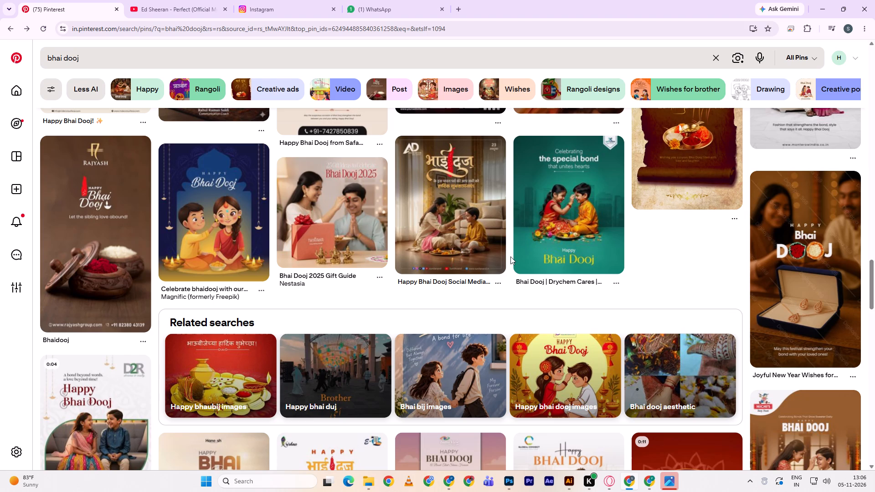
scroll(506, 259, down, 1)
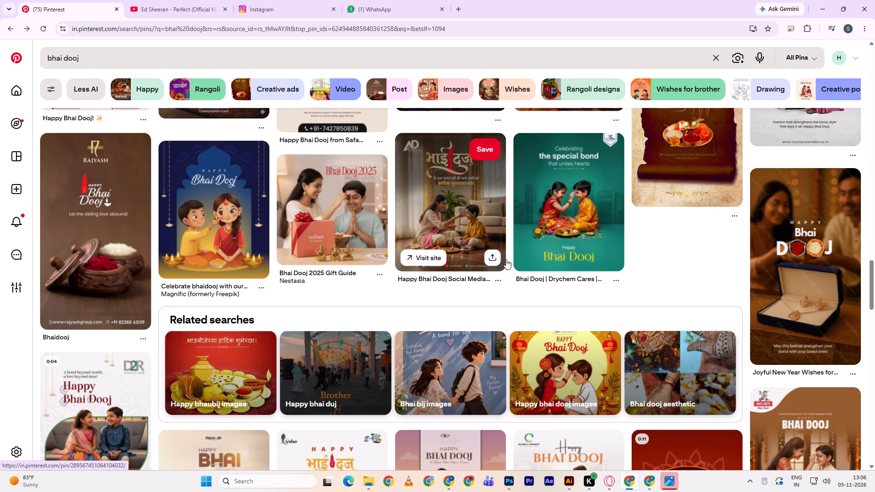
Examine the Bhai Dooj posts between the "Happy bhaubij images" and "Bhai dooj video status" related searches.
scroll(506, 259, down, 4)
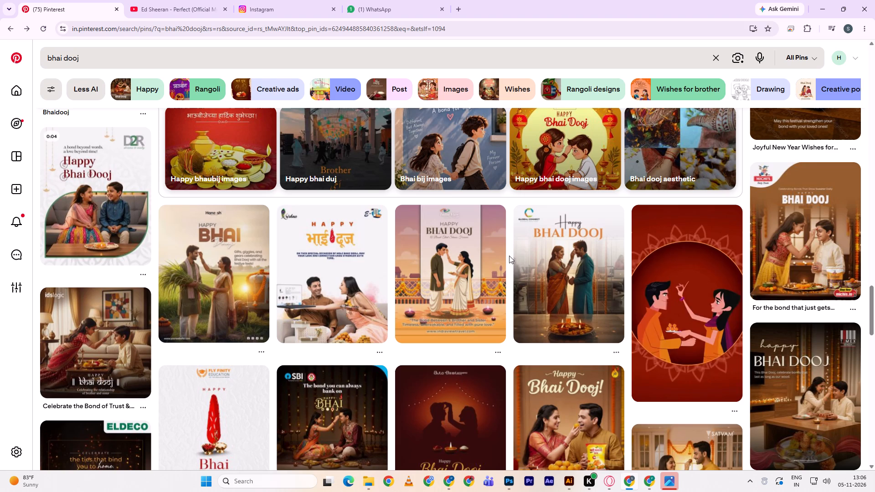
scroll(509, 256, down, 3)
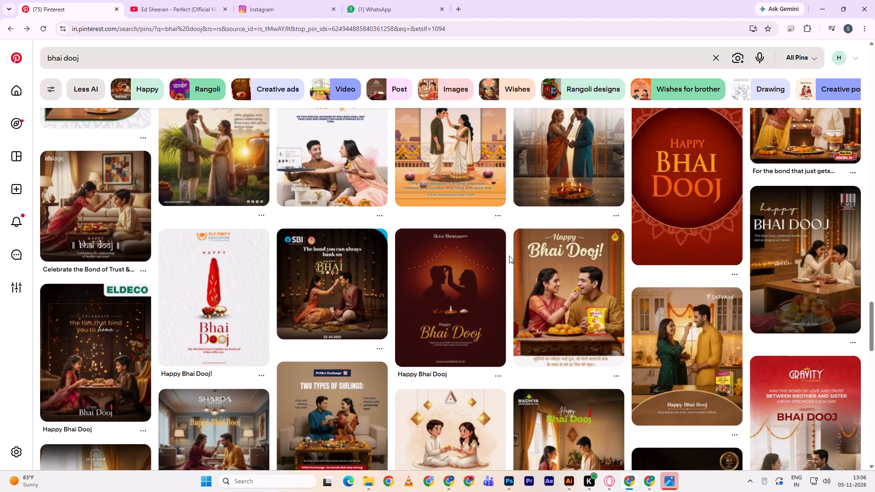
scroll(509, 256, down, 1)
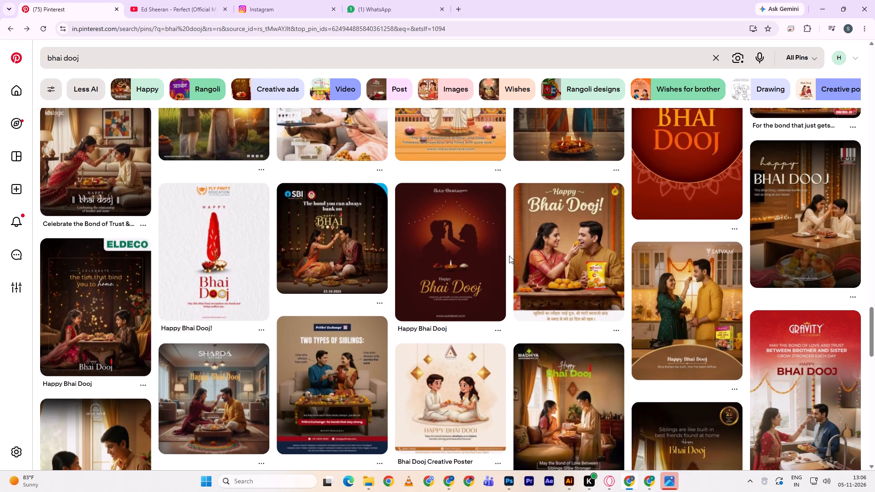
scroll(509, 256, down, 4)
scroll(509, 256, up, 1)
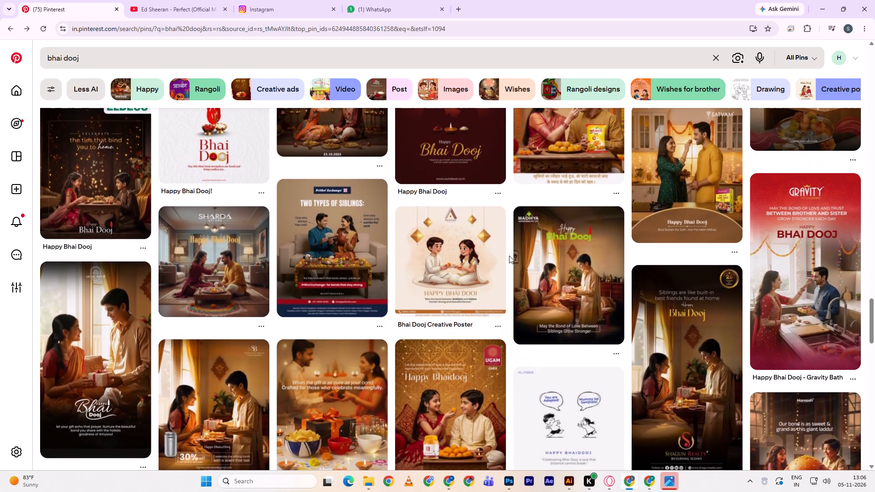
scroll(509, 256, up, 1)
scroll(509, 256, down, 2)
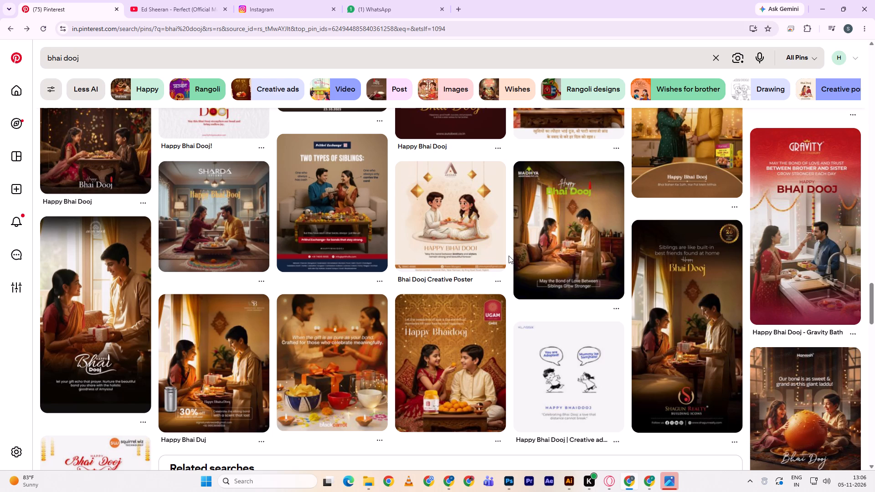
scroll(509, 256, down, 7)
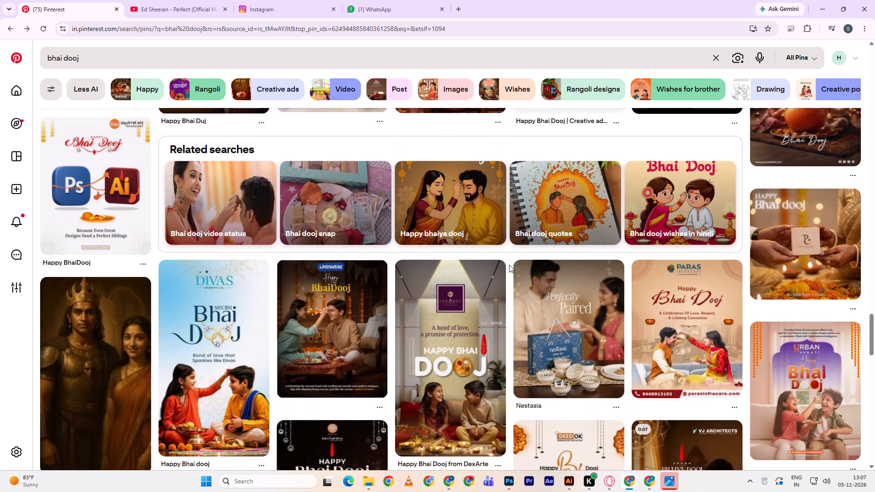
Continue through the Bhai Dooj results past the "Bhai duj wishes" related searches, comparing illustrated and photographic greeting layouts.
scroll(508, 268, down, 6)
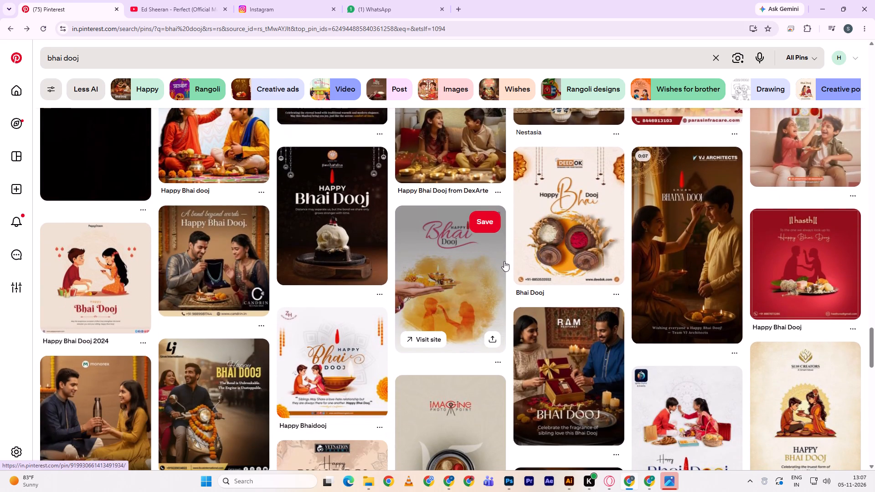
scroll(504, 261, down, 10)
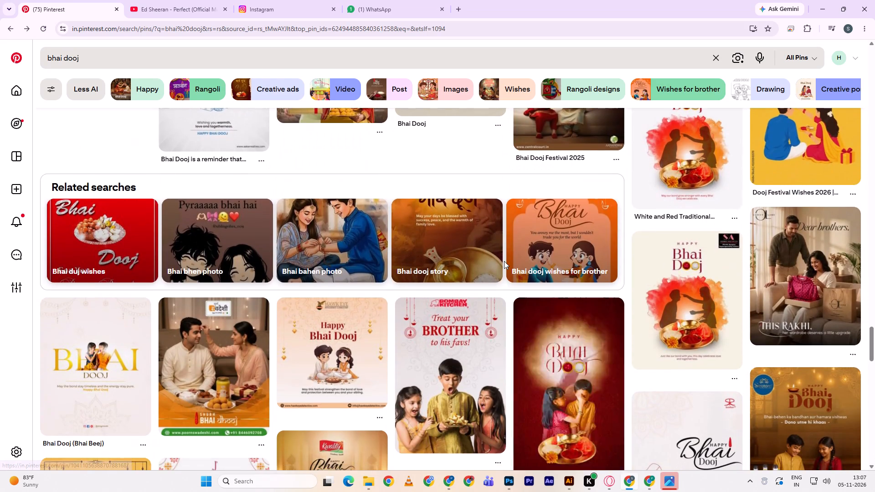
scroll(504, 261, down, 3)
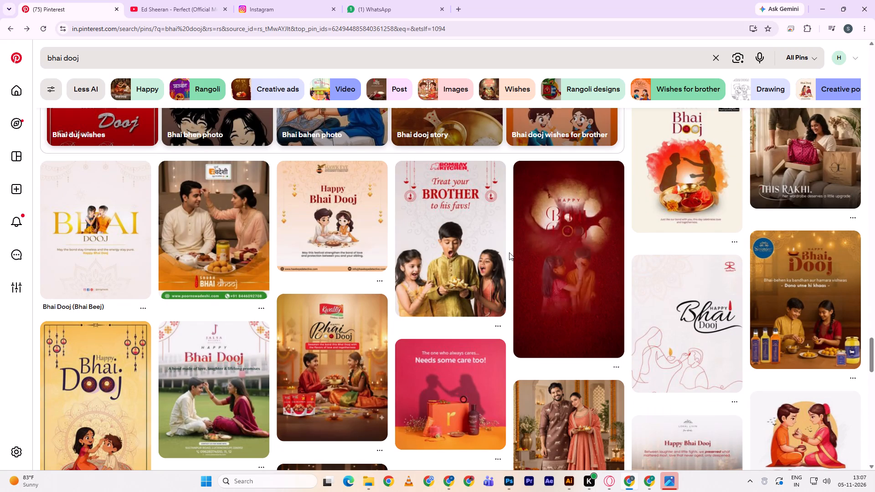
scroll(509, 252, down, 5)
scroll(509, 252, up, 2)
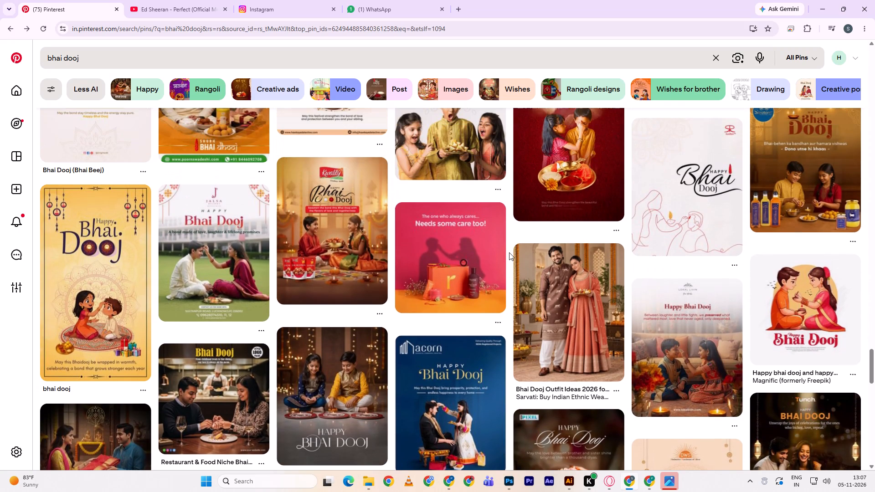
scroll(509, 252, down, 3)
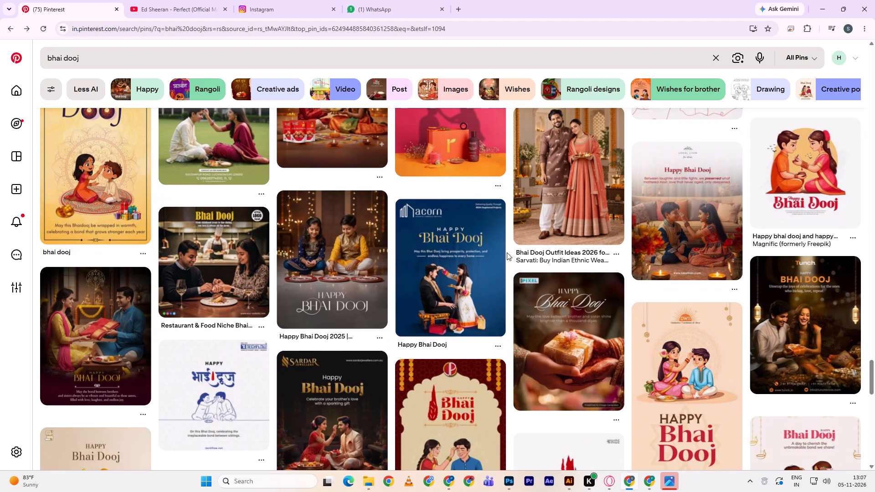
Go back up through the Bhai Dooj results and re-examine the sibling-themed posts above the "Bhai dooj video status" related searches.
scroll(507, 252, up, 7)
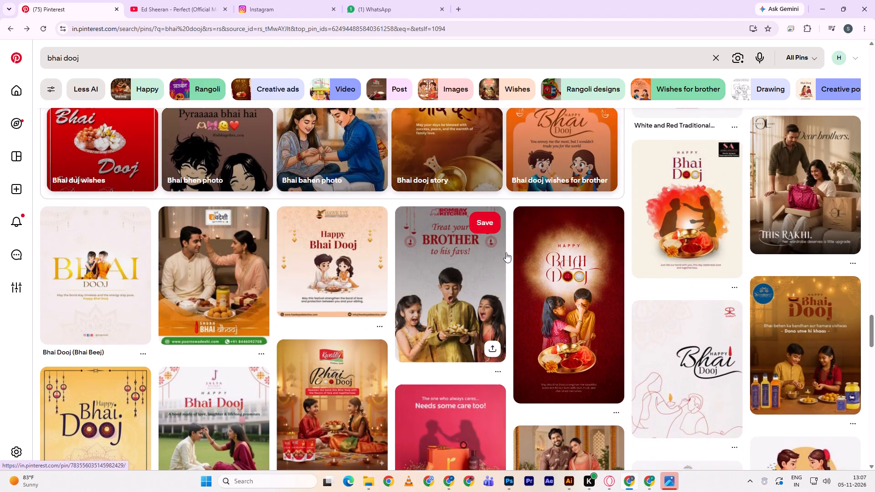
scroll(506, 252, up, 7)
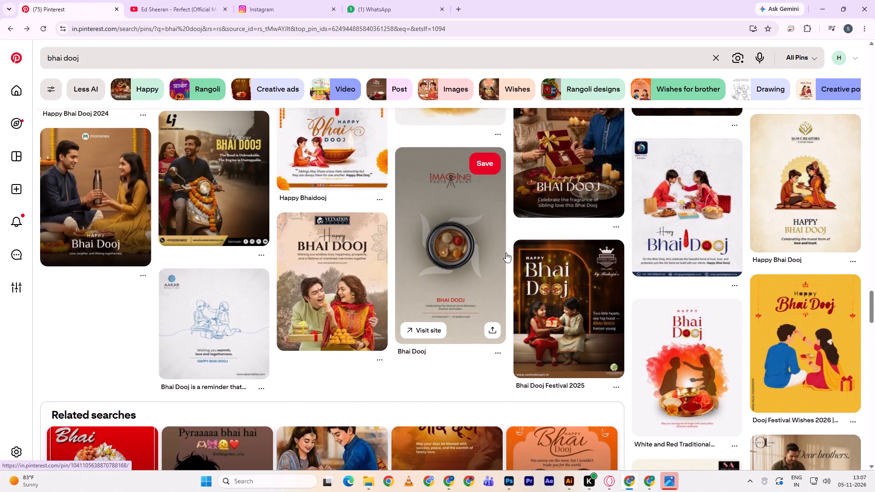
scroll(505, 252, up, 8)
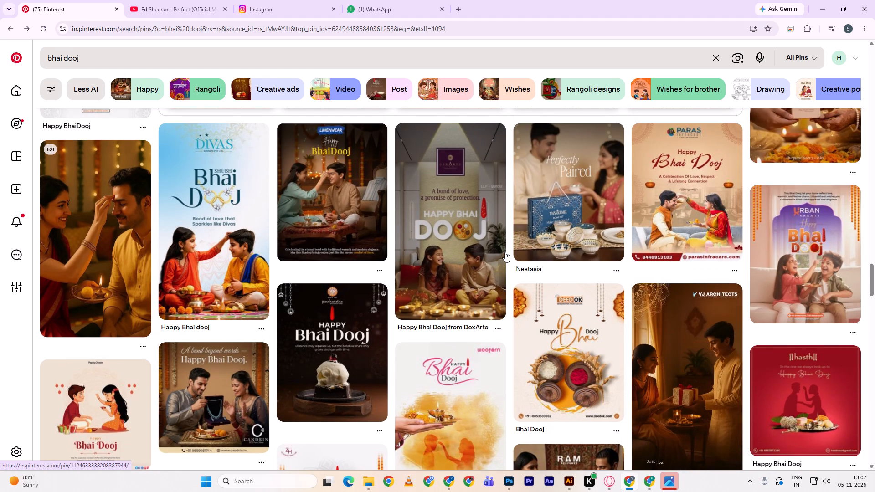
scroll(505, 252, up, 9)
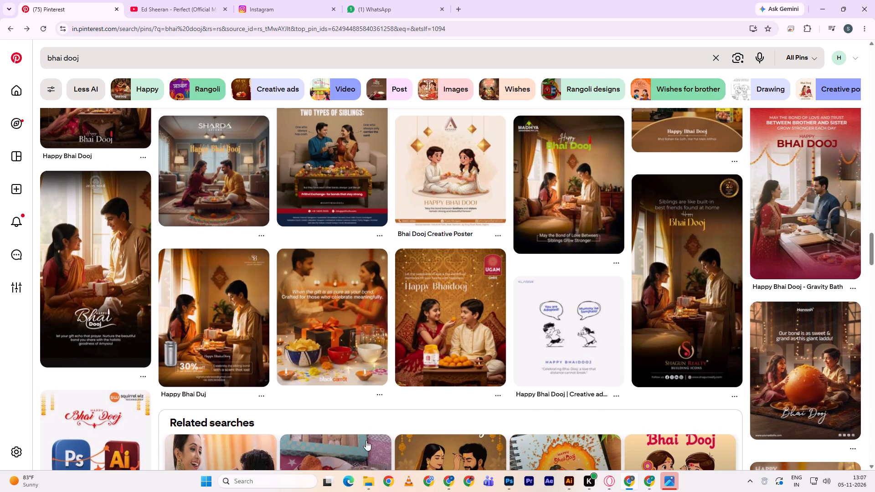
Open the Ugam Ghee "Happy Bhaidooj" pin, view its design and related pins, and return to the search results.
double_click(450, 322)
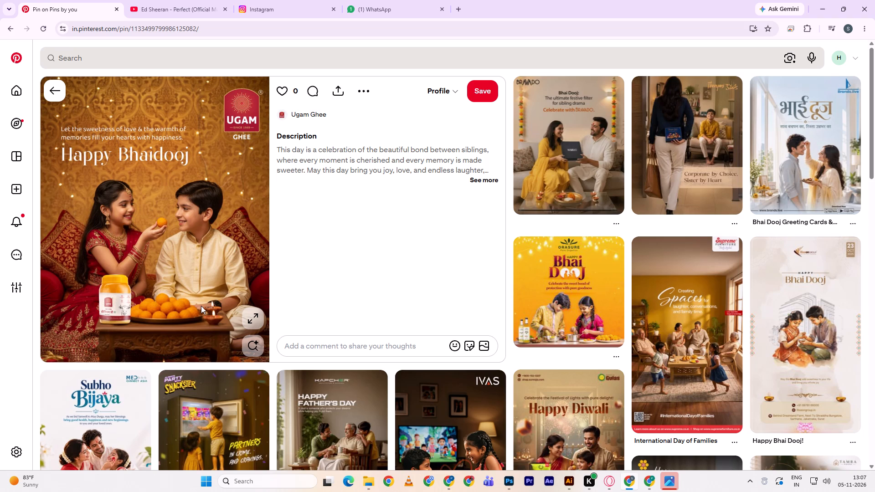
scroll(372, 231, down, 3)
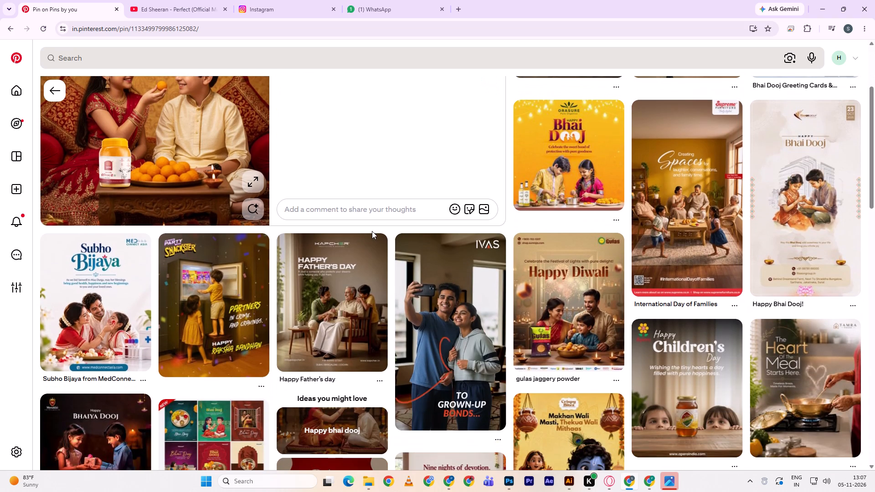
scroll(372, 231, up, 1)
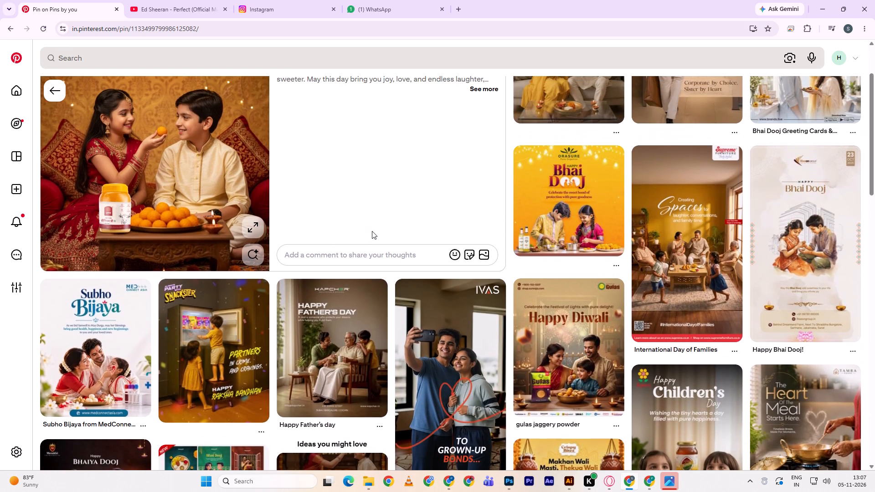
scroll(372, 231, up, 4)
click(47, 82)
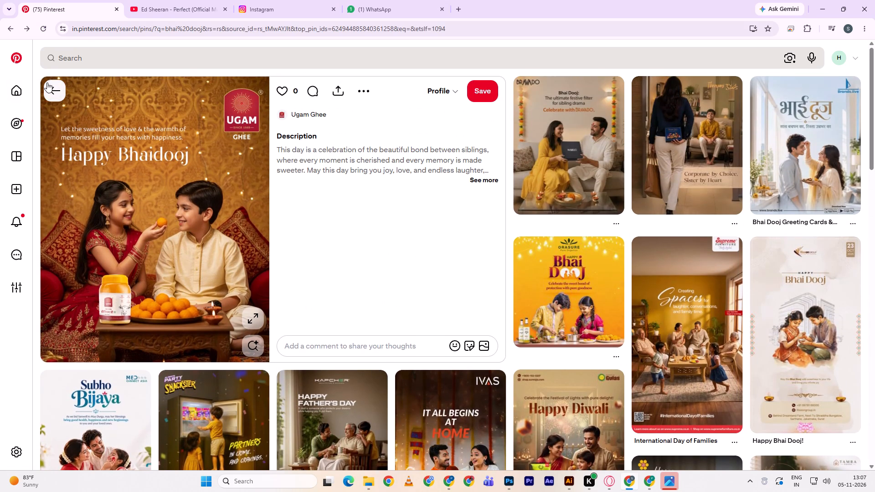
Review the Bhai Dooj posts above the last visited Ugam Ghee pin, back past the "Happy bhaubij images" related searches.
scroll(431, 276, up, 2)
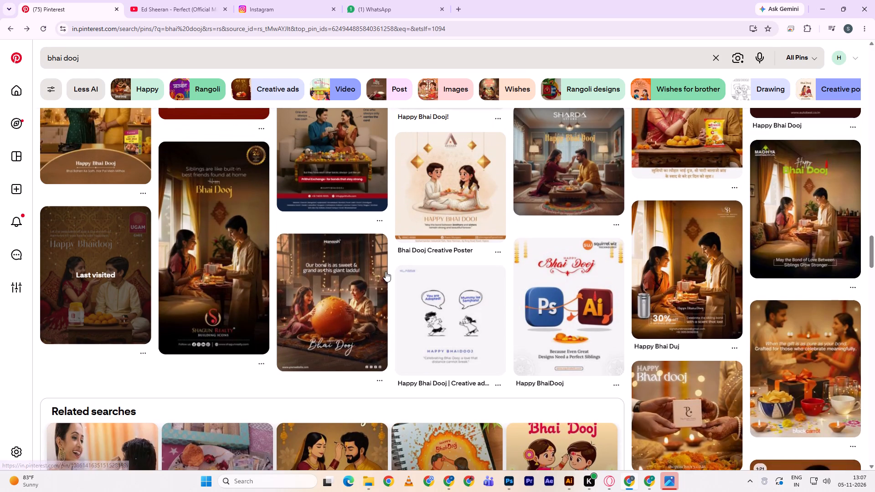
scroll(386, 272, up, 3)
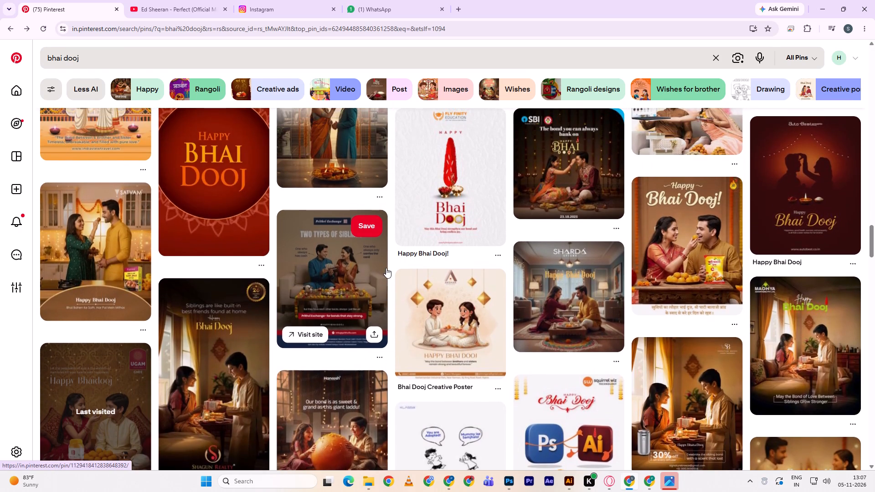
scroll(386, 268, up, 6)
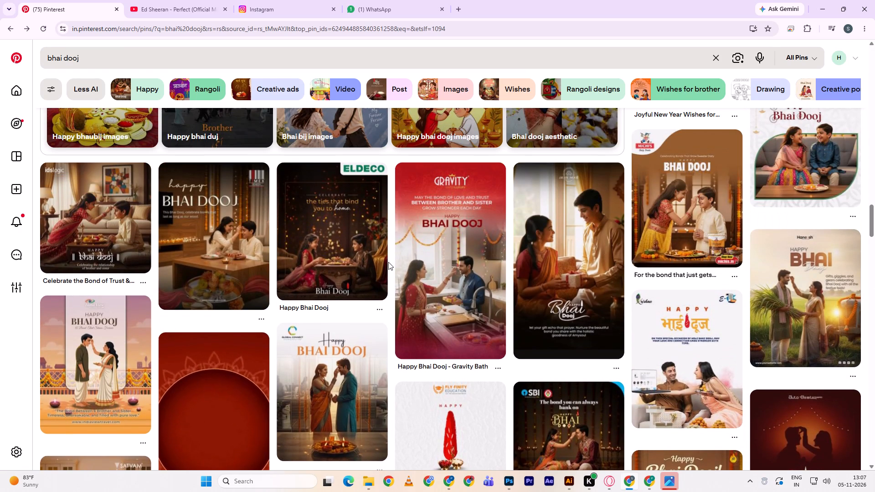
scroll(389, 260, up, 7)
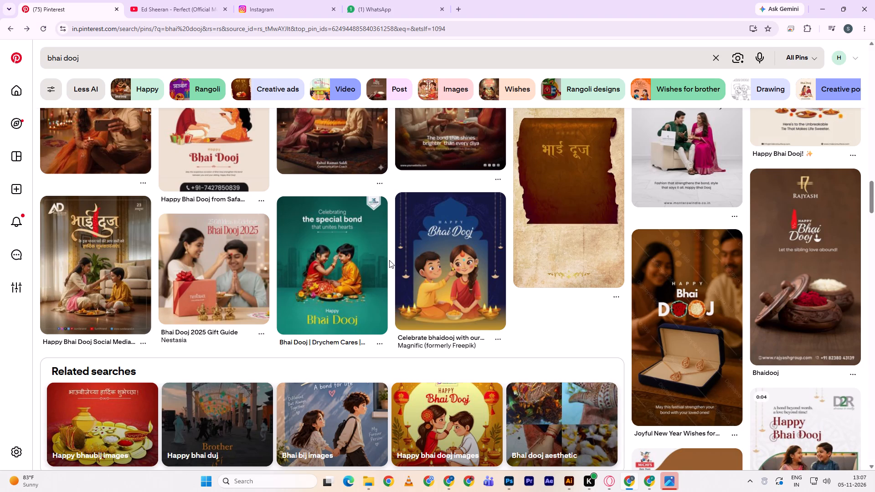
Re-examine the earlier Bhai Dooj brand posts, back up to the "Bhai dooj post" related searches.
scroll(389, 260, up, 2)
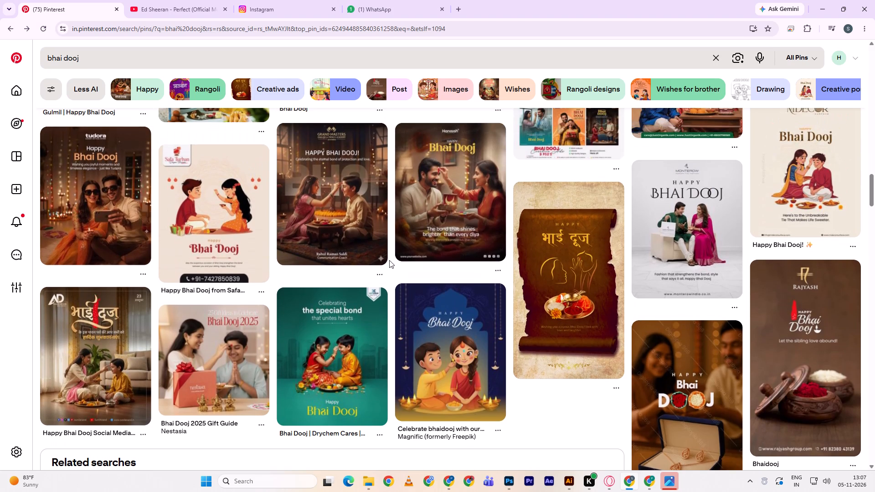
scroll(389, 260, up, 2)
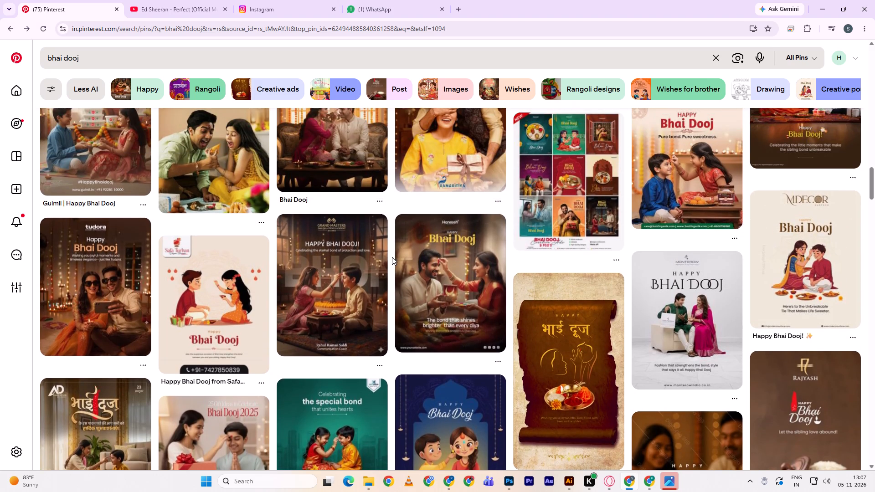
scroll(392, 257, up, 3)
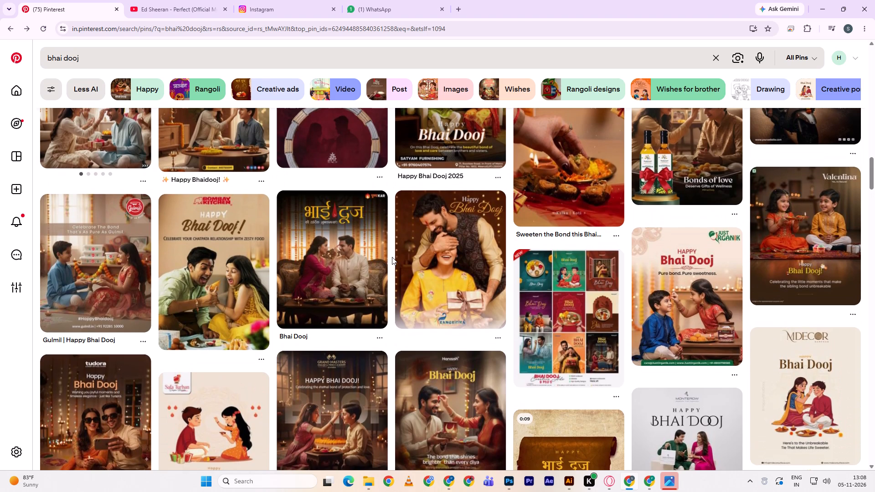
scroll(392, 257, up, 4)
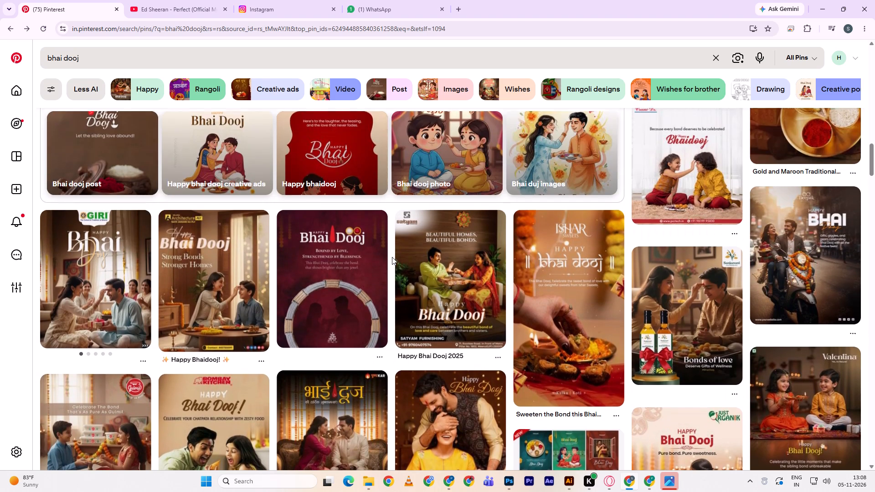
Re-examine the Bhai Dooj posts above the "Bhai dooj post" related searches, all the way back to the first results.
scroll(392, 257, down, 2)
scroll(392, 257, up, 2)
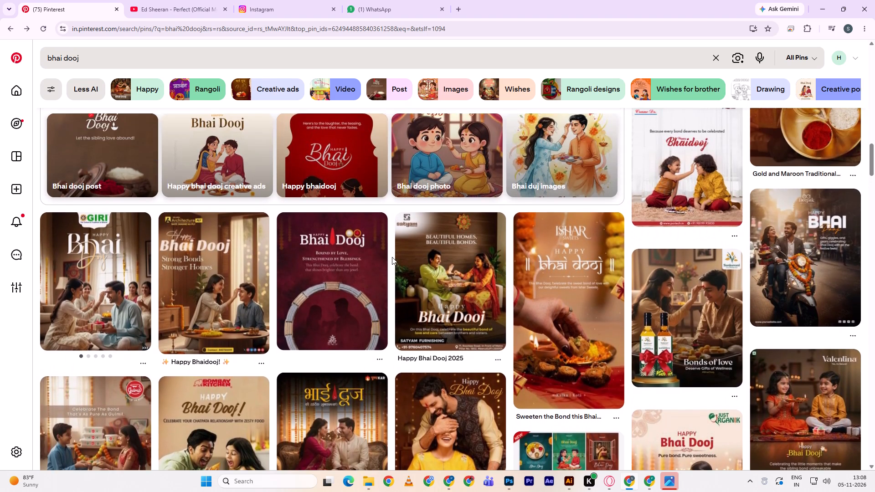
scroll(392, 257, up, 5)
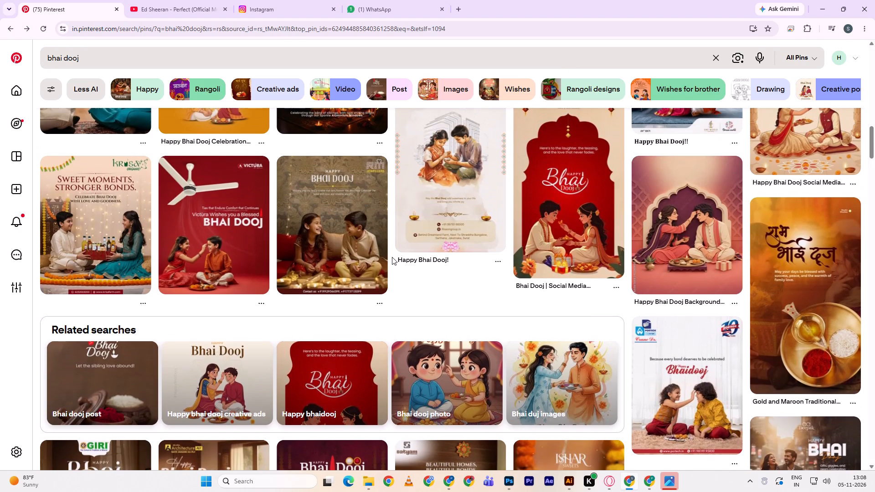
scroll(392, 257, up, 4)
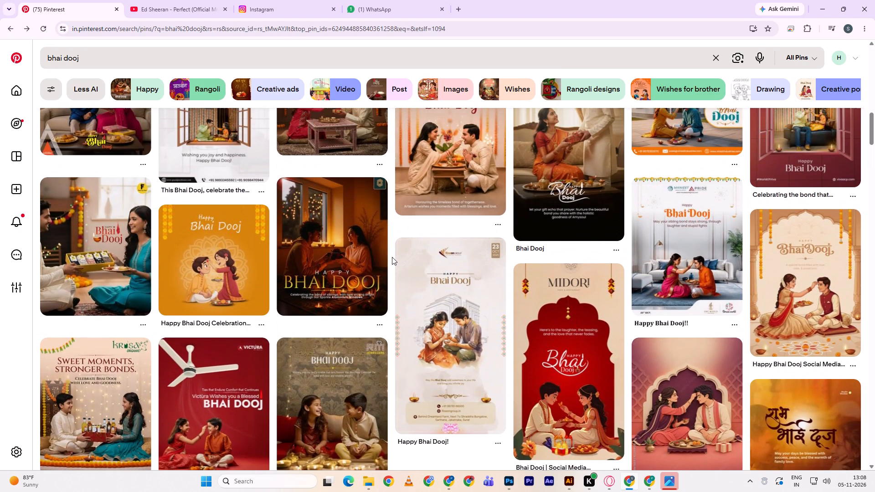
scroll(392, 257, up, 2)
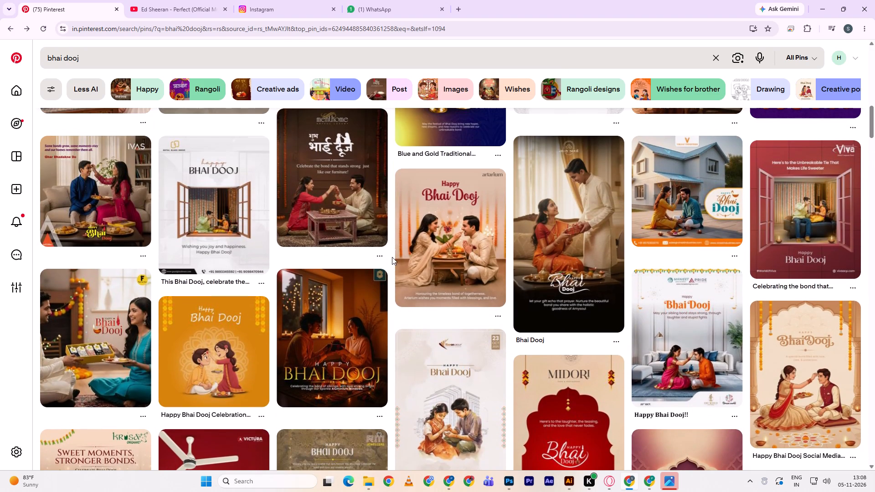
scroll(392, 257, up, 3)
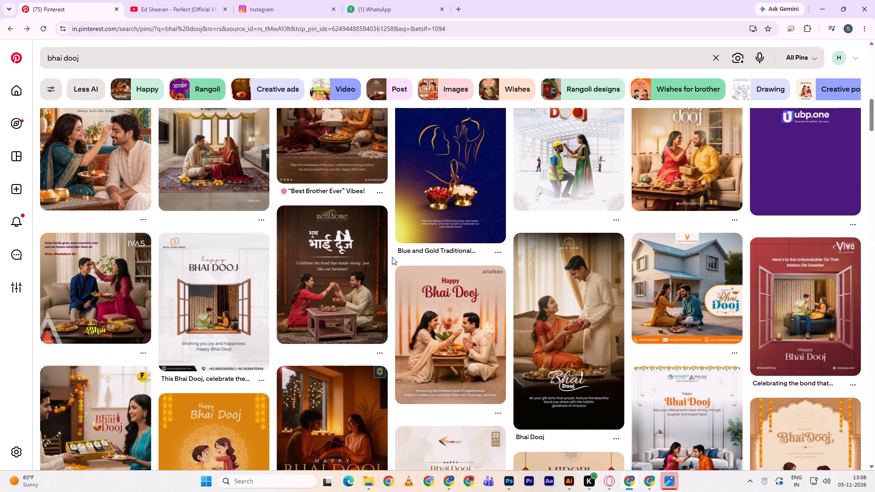
scroll(392, 257, up, 3)
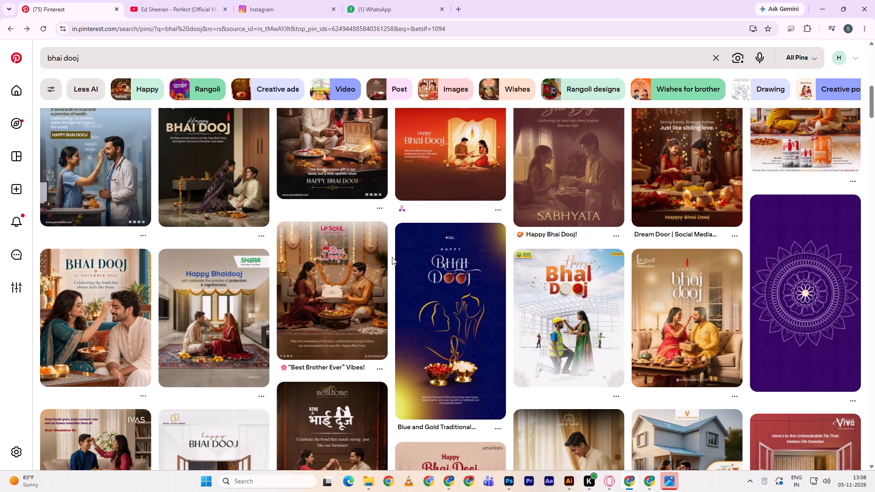
scroll(392, 257, up, 6)
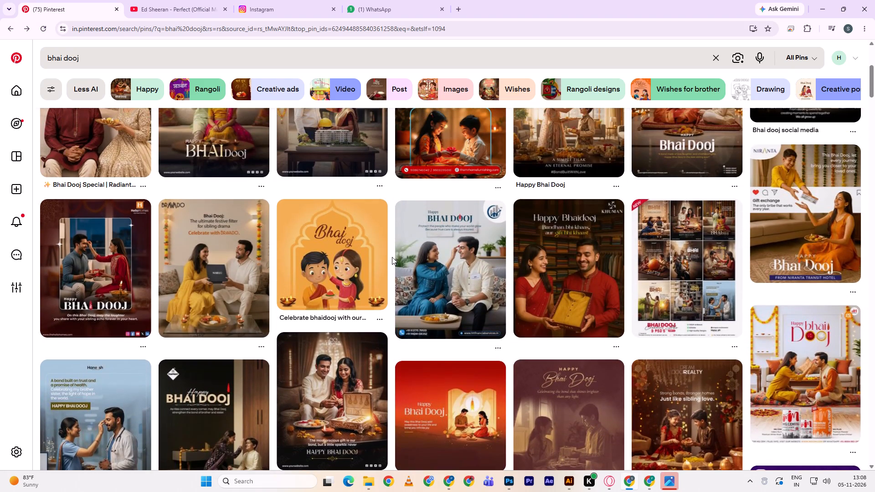
scroll(392, 257, up, 8)
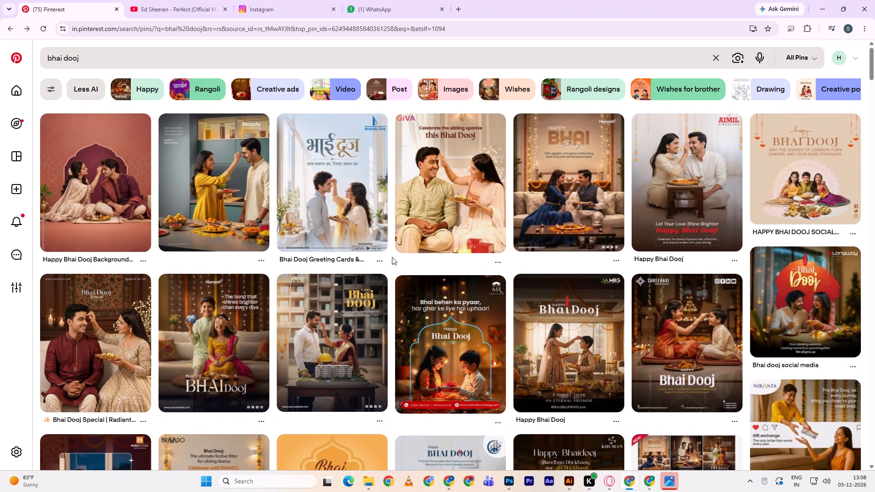
Look through the Bhai Dooj brand posts again from the first results down to the "Bhai dooj post" related searches.
scroll(392, 257, down, 2)
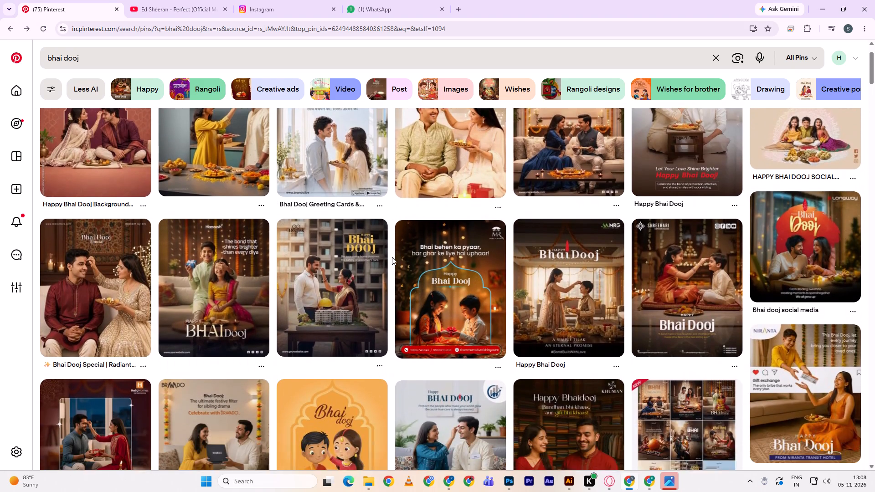
scroll(392, 257, down, 6)
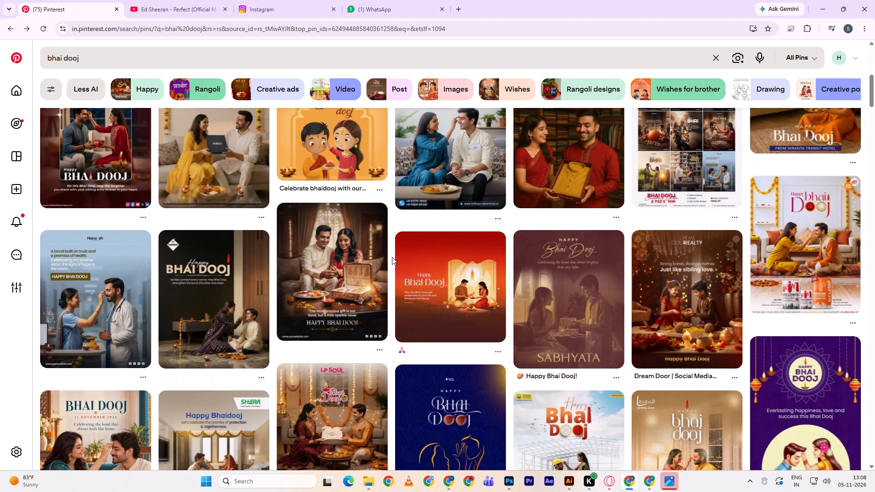
scroll(392, 257, down, 2)
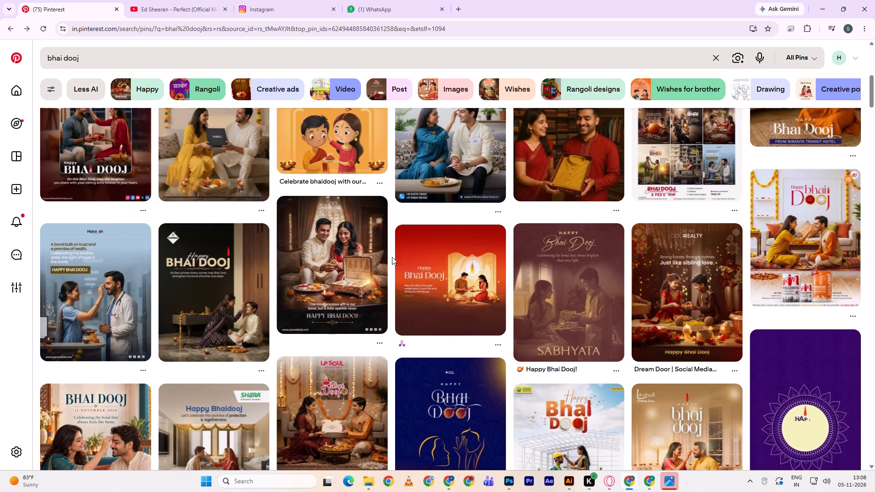
scroll(392, 257, down, 1)
scroll(392, 257, up, 2)
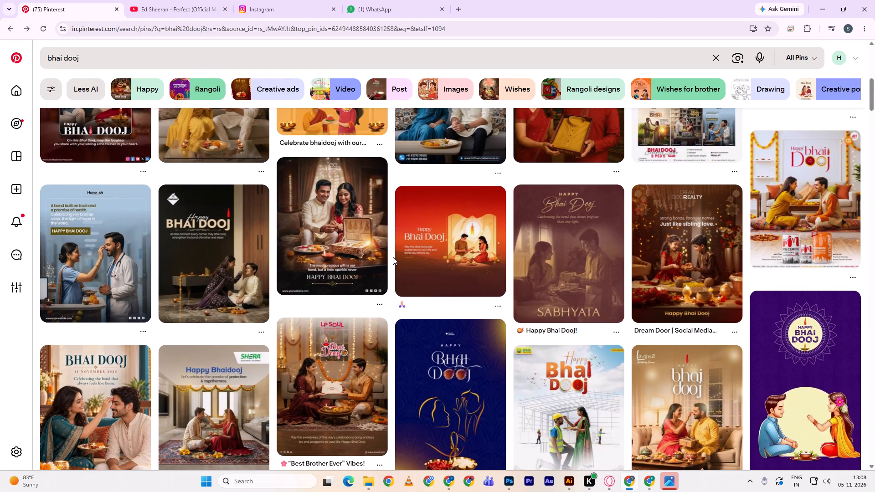
scroll(393, 257, down, 7)
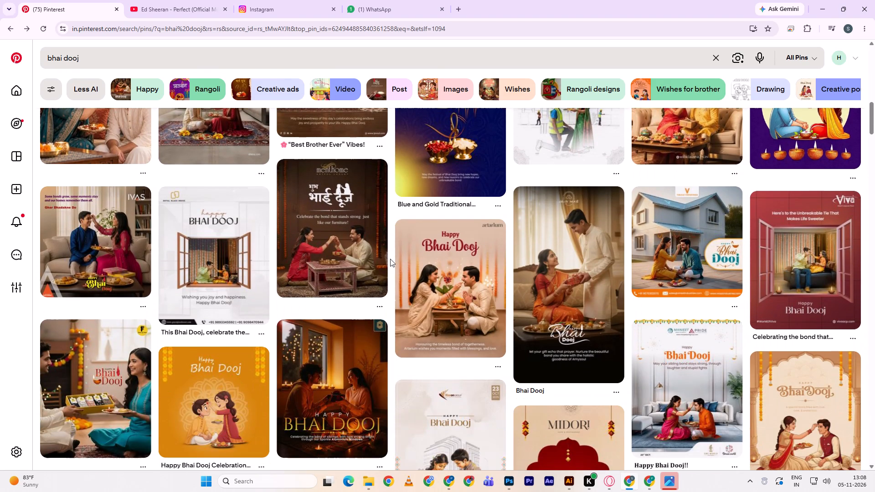
scroll(390, 259, down, 5)
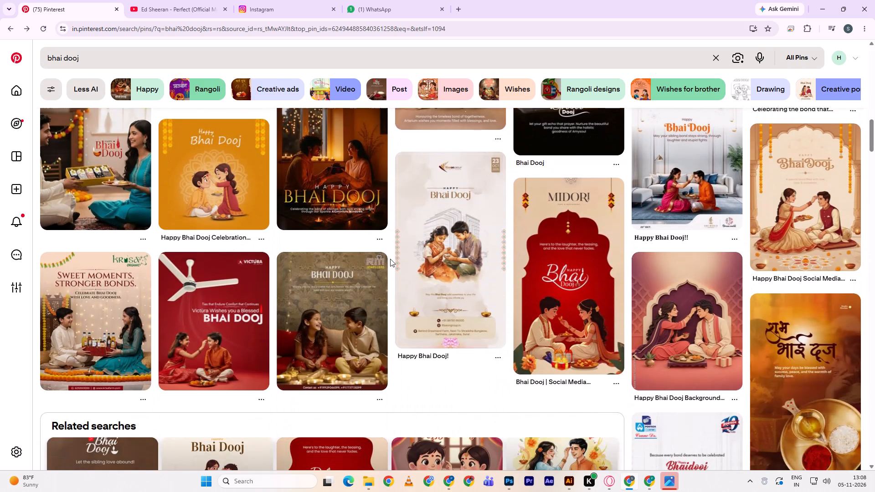
scroll(390, 259, down, 7)
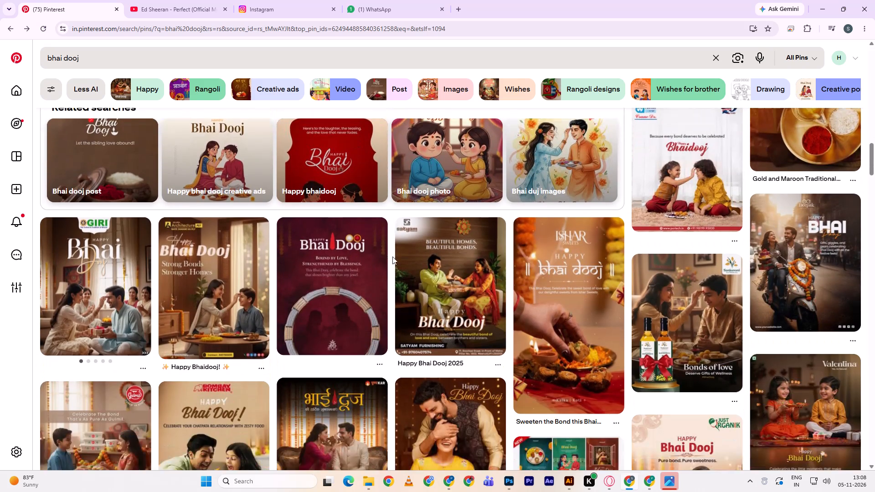
Compare the Bhai Dooj posts between the "Bhai dooj post" and "Bhai dooj video status" related searches.
scroll(392, 256, down, 5)
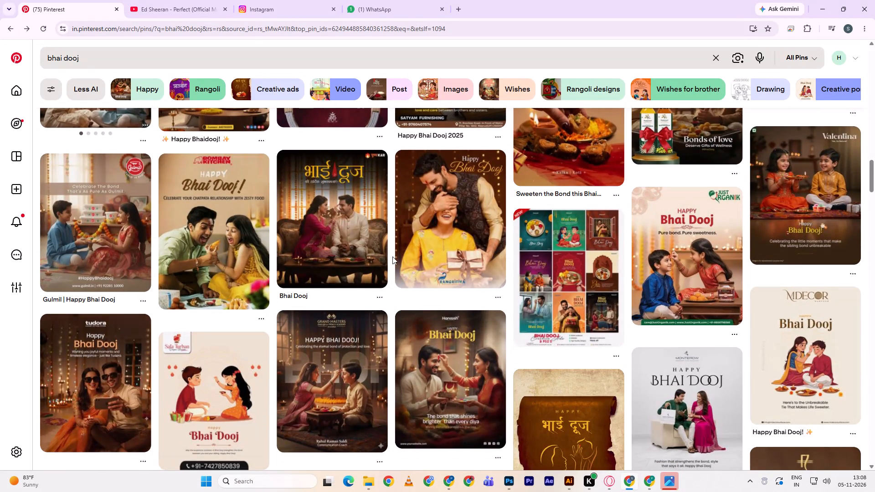
scroll(392, 256, down, 5)
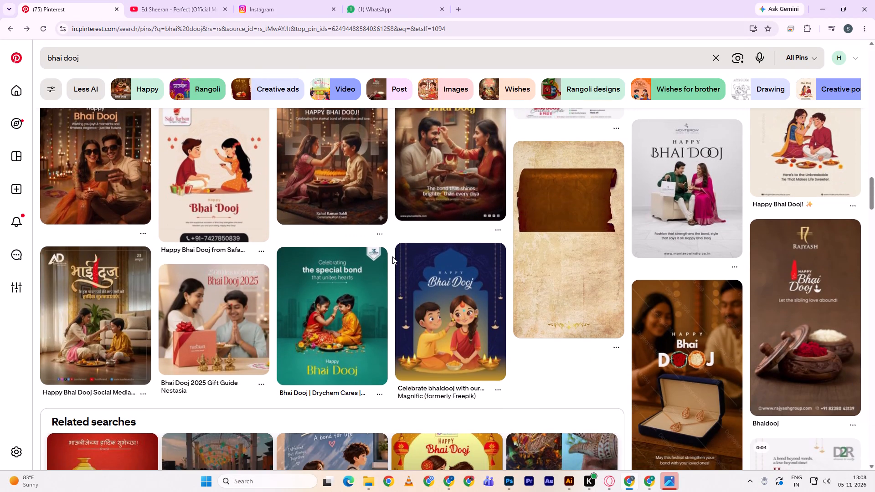
scroll(392, 256, down, 4)
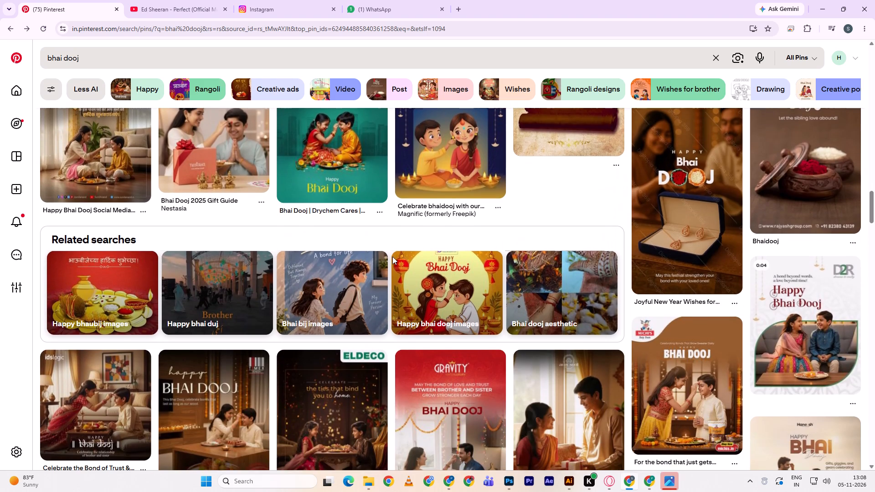
scroll(392, 256, down, 4)
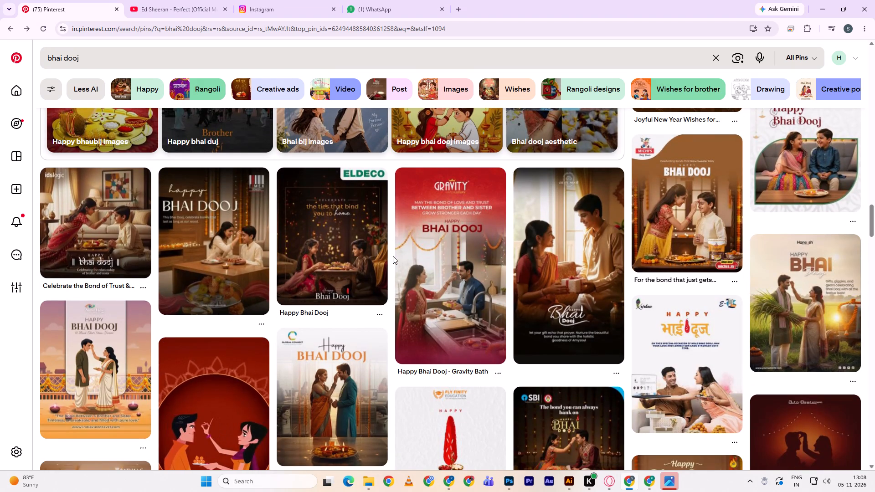
scroll(393, 256, down, 3)
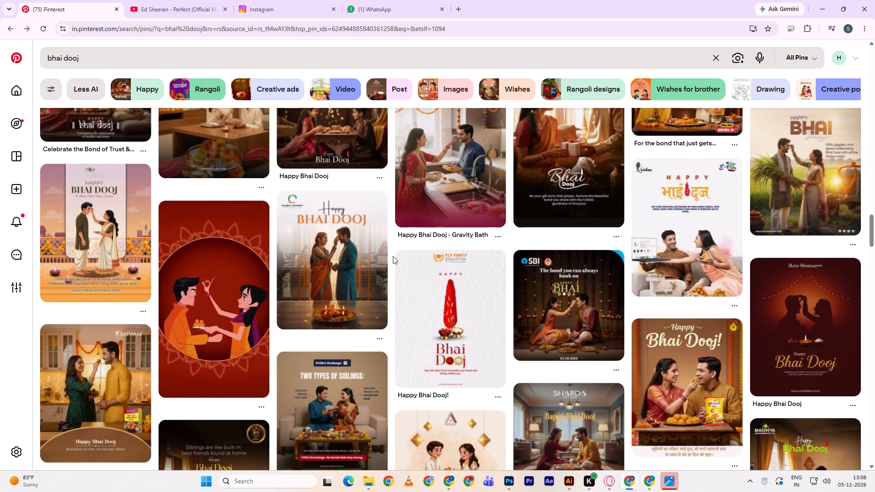
scroll(393, 256, down, 7)
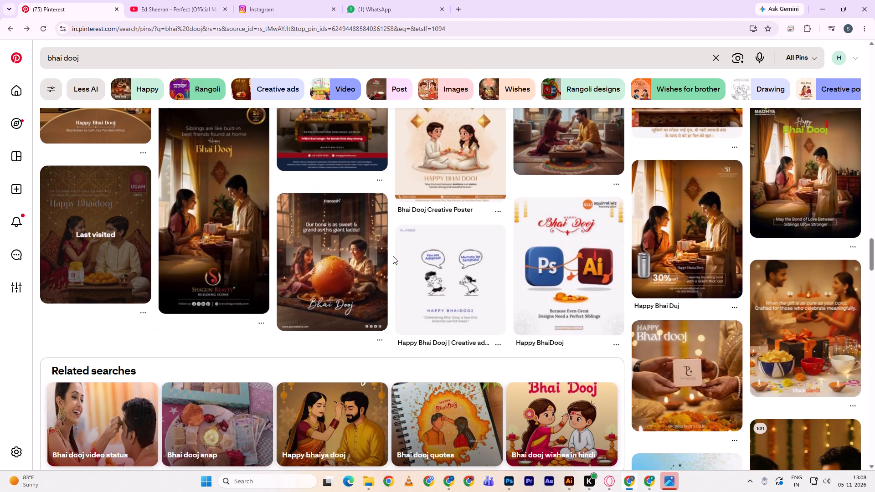
Examine the Bhai Dooj posts further down, as far as the "Bhai duj wishes" related searches.
scroll(393, 256, down, 7)
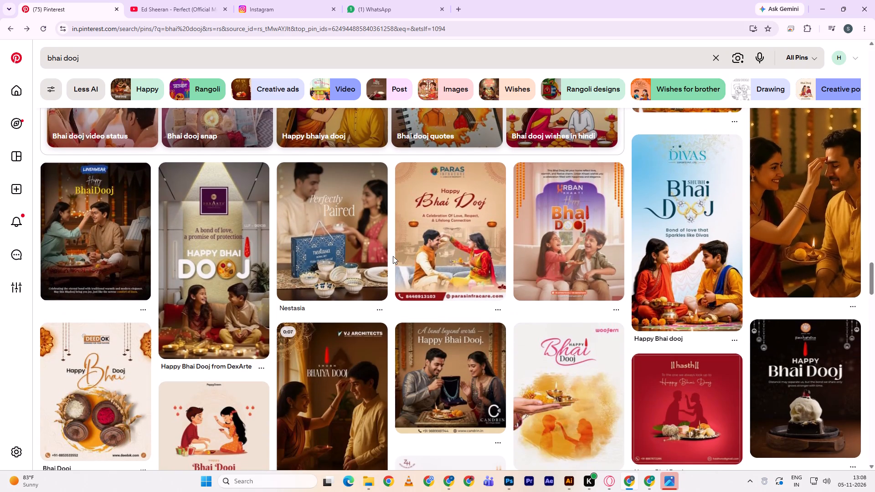
scroll(393, 256, down, 1)
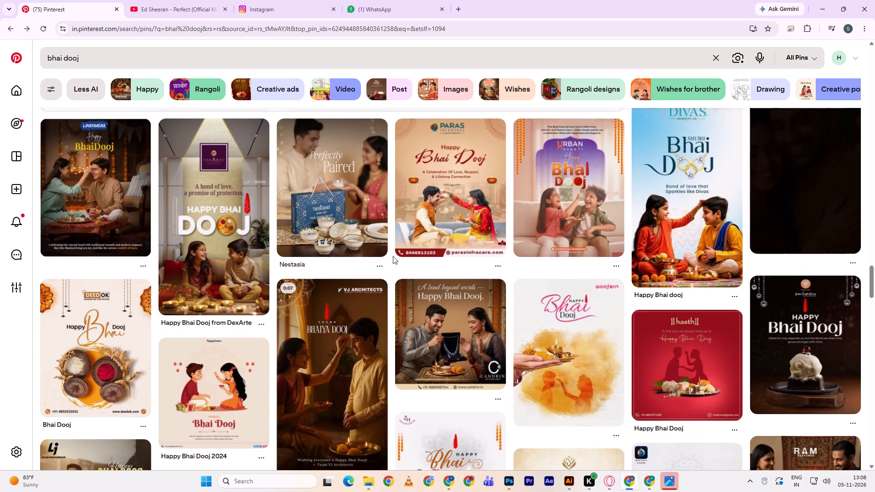
scroll(393, 256, down, 7)
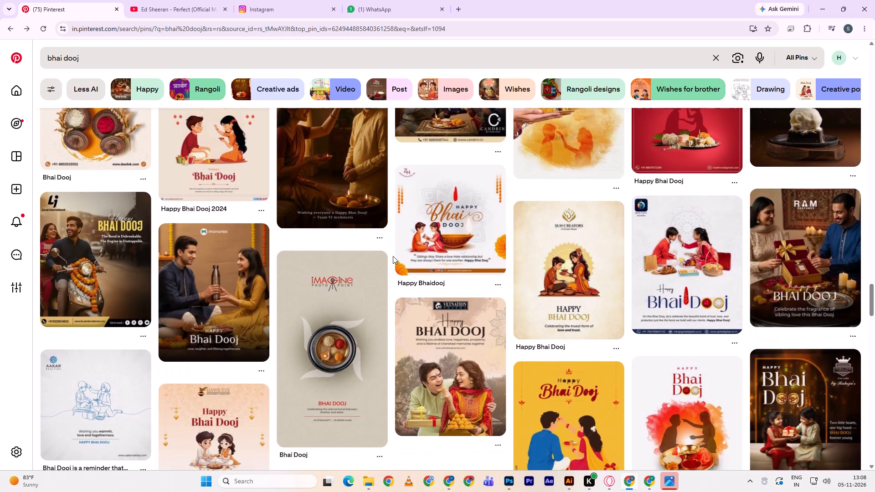
scroll(393, 256, down, 2)
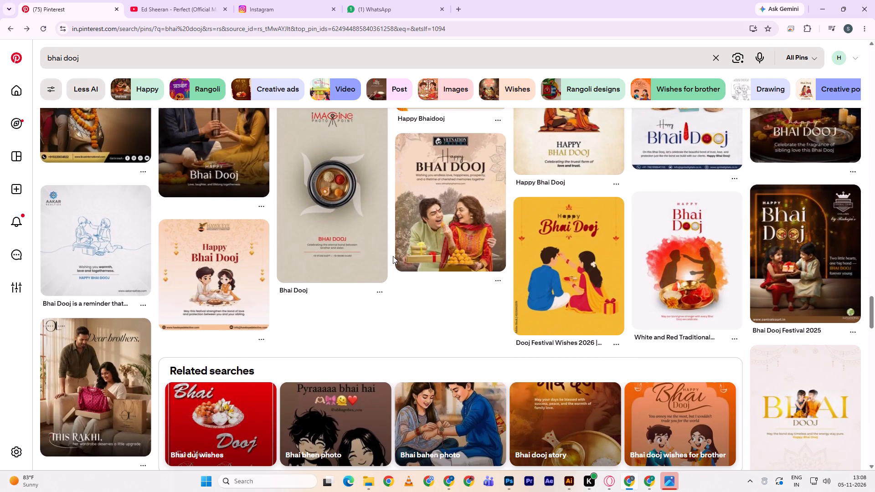
Open the Vetnation Pharma "Happy Bhai Dooj" pin and look over its design and related pins.
click(454, 240)
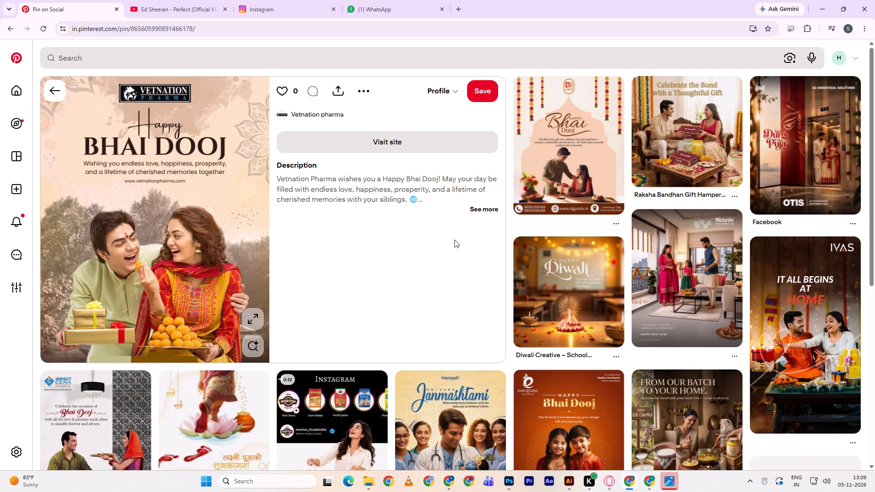
scroll(454, 240, down, 4)
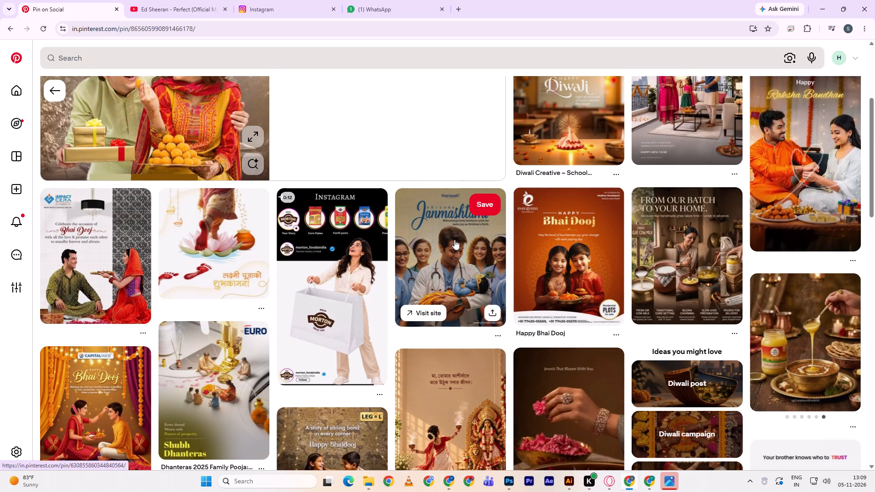
Open the related Evergreen Residence "Happy Bhai Dooj" pin and copy its image.
click(551, 244)
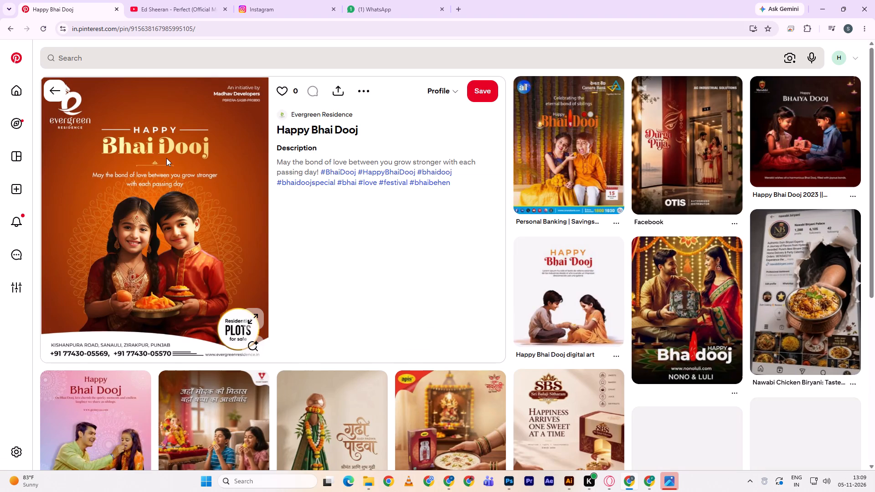
right_click(149, 168)
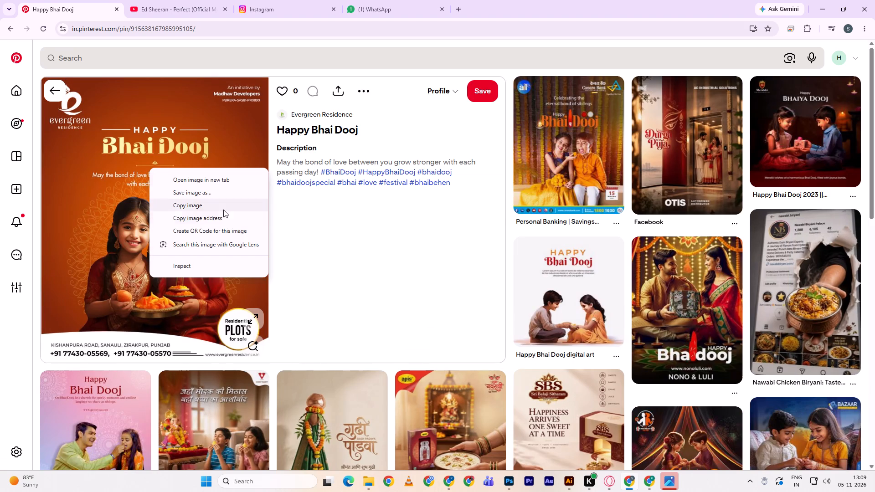
click(201, 210)
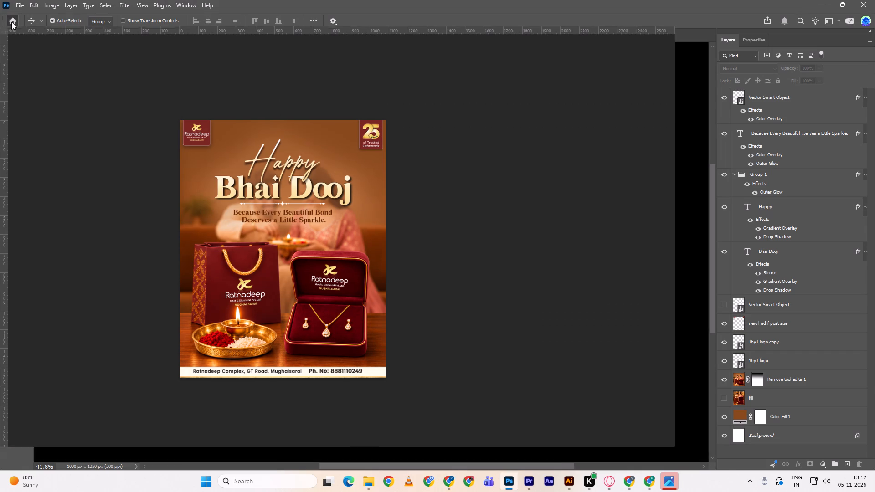
click(10, 72)
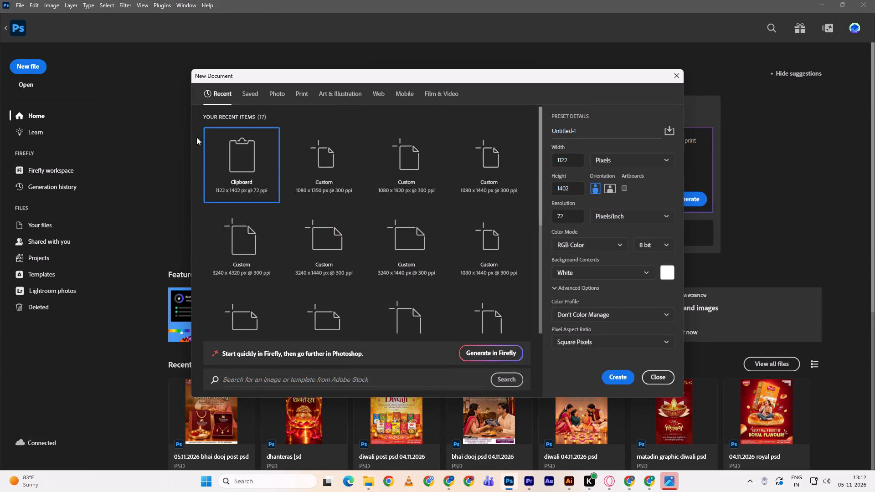
click(326, 169)
click(611, 375)
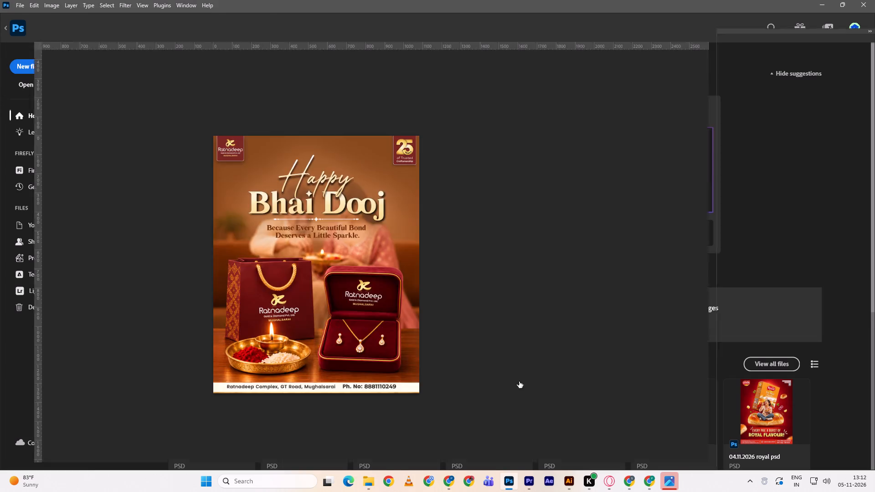
Paste the copied Fasttrack post into the new document, then scale and position it to fill the canvas.
alt+scroll(386, 307, down, 2)
key(ctrl+v)
key(ctrl+t)
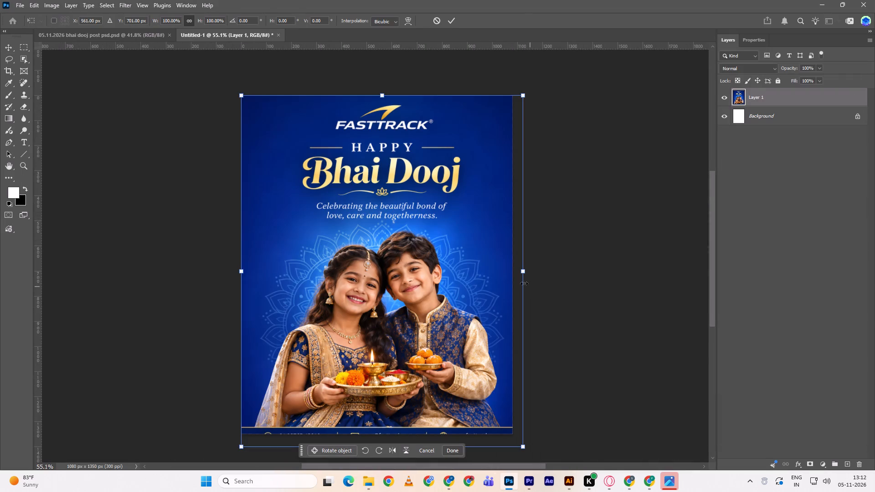
drag(524, 271, 515, 271)
drag(484, 292, 482, 287)
click(448, 23)
scroll(410, 219, down, 2)
ctrl+scroll(410, 219, down, 3)
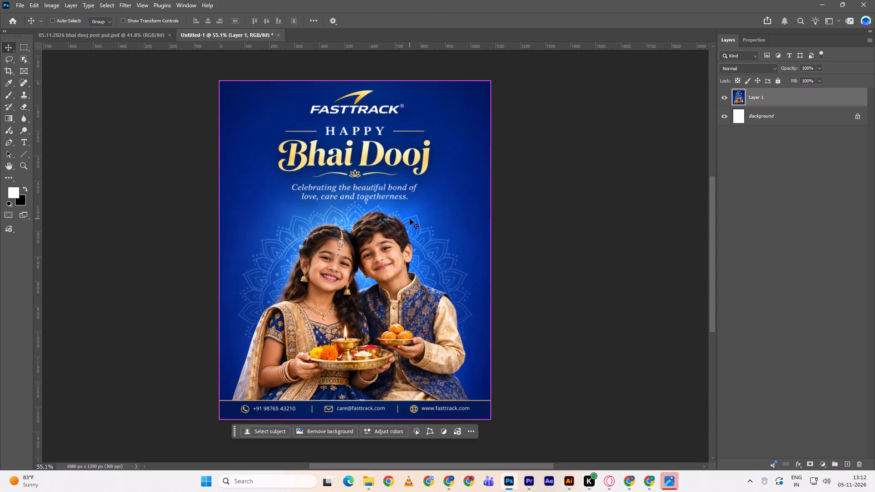
alt+scroll(410, 219, up, 1)
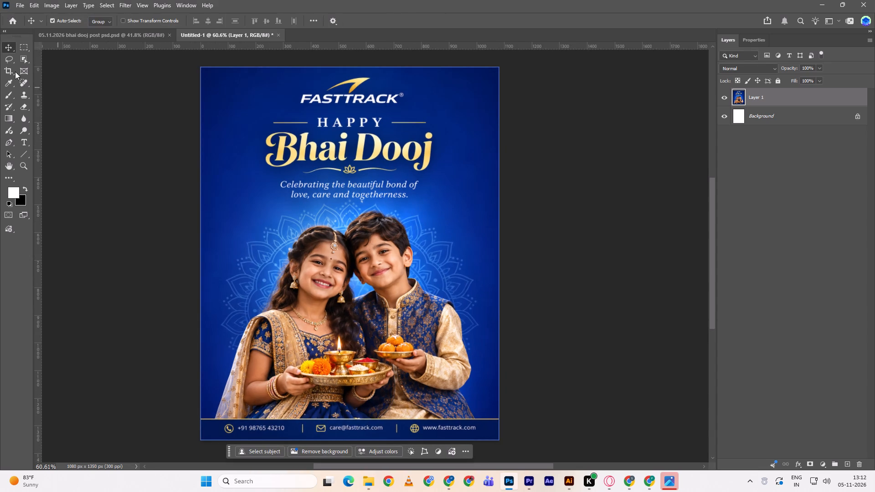
Lasso the generated FASTTRACK logo together with the Happy Bhai Dooj heading and remove them from the artwork.
click(12, 61)
drag(337, 75, 314, 87)
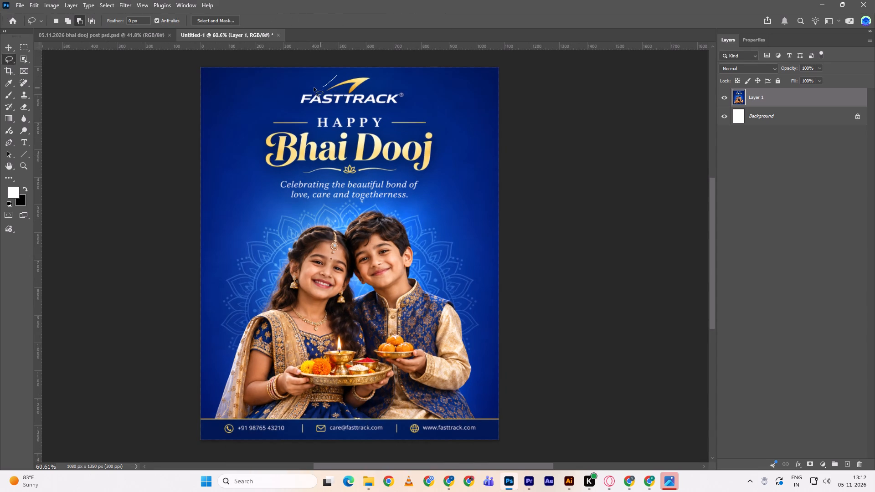
drag(314, 87, 273, 174)
drag(273, 174, 362, 174)
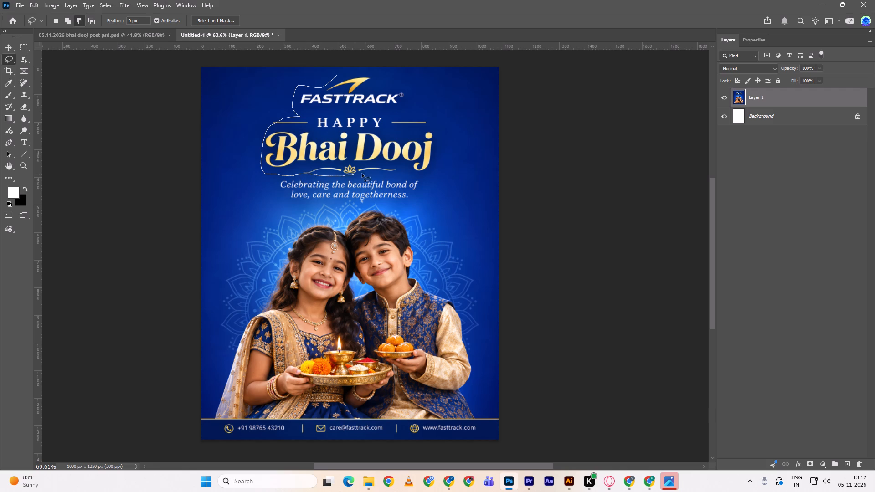
drag(362, 174, 412, 95)
drag(412, 95, 332, 79)
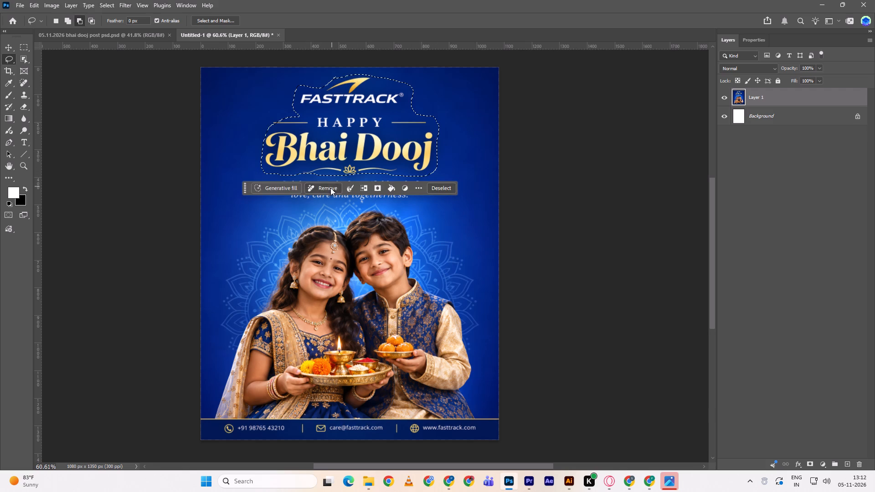
click(329, 188)
Place the "post logo nd footer png" image from the Fasttrack folder into the poster document over the artwork.
key(alt+Tab)
key(alt+Tab)
key(alt+Tab)
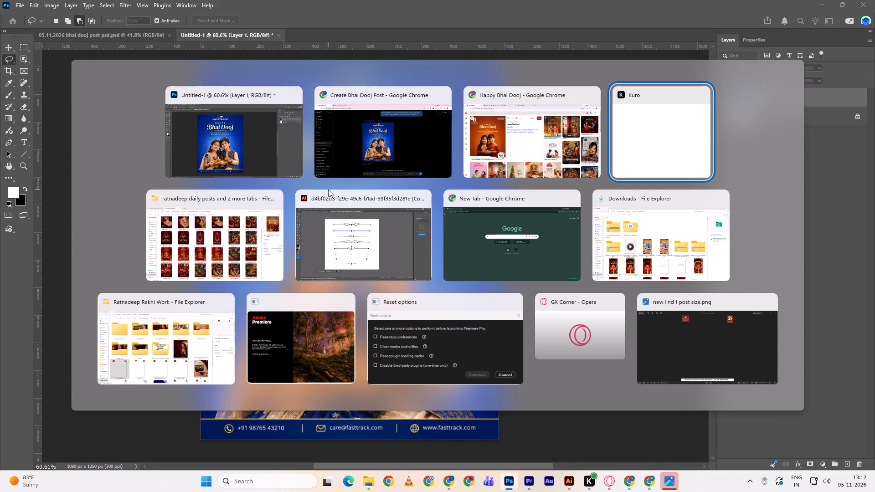
key(alt+Tab)
scroll(362, 296, down, 2)
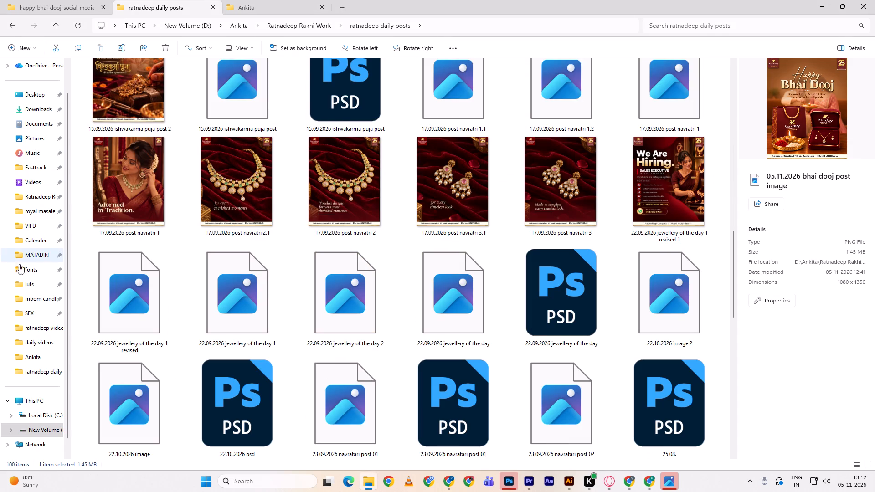
double_click(302, 1)
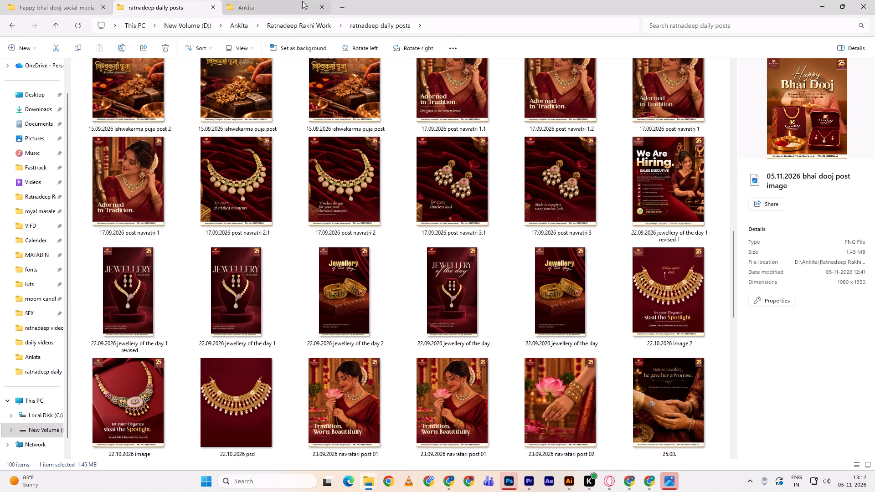
click(342, 5)
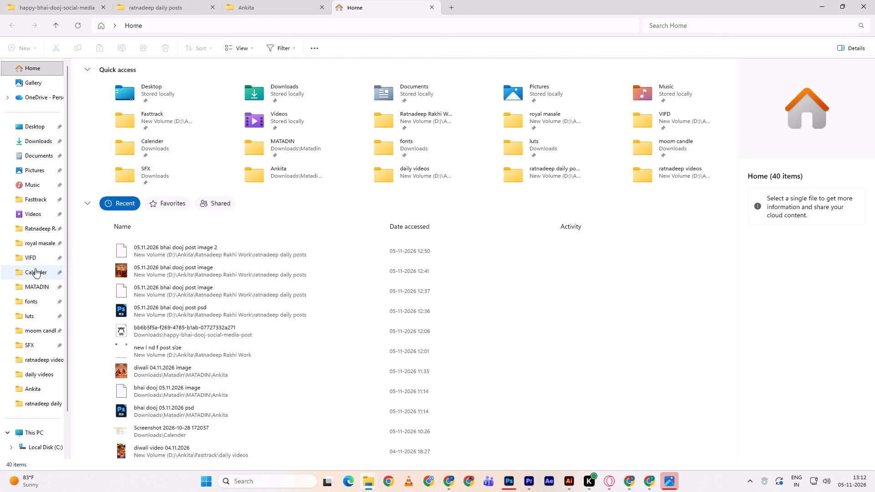
click(40, 194)
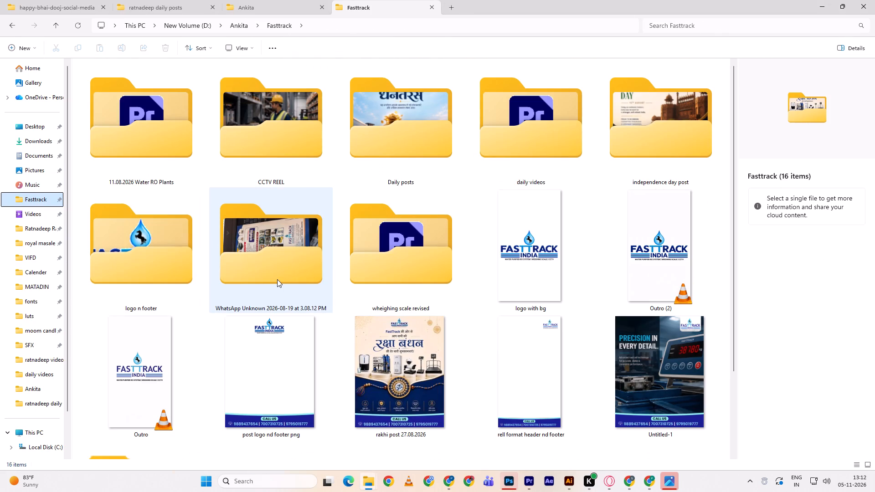
drag(261, 354, 306, 280)
key(alt+Tab)
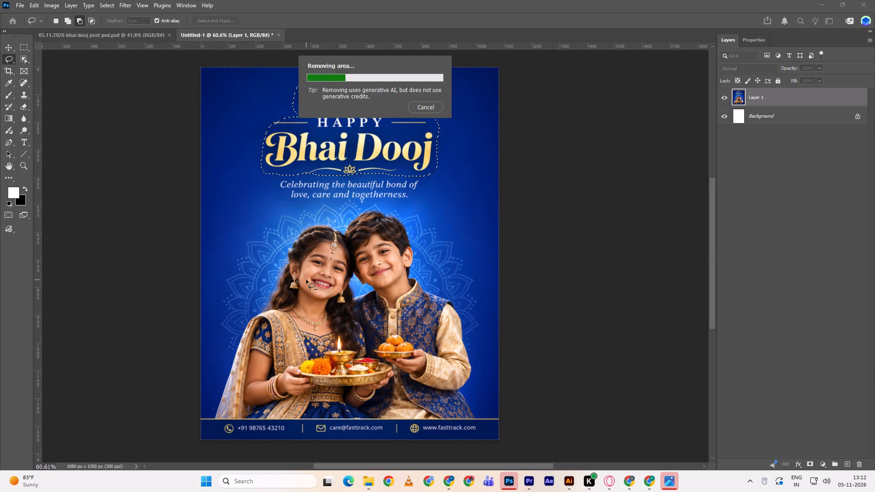
key(alt+Tab)
drag(276, 365, 311, 291)
key(alt+Tab)
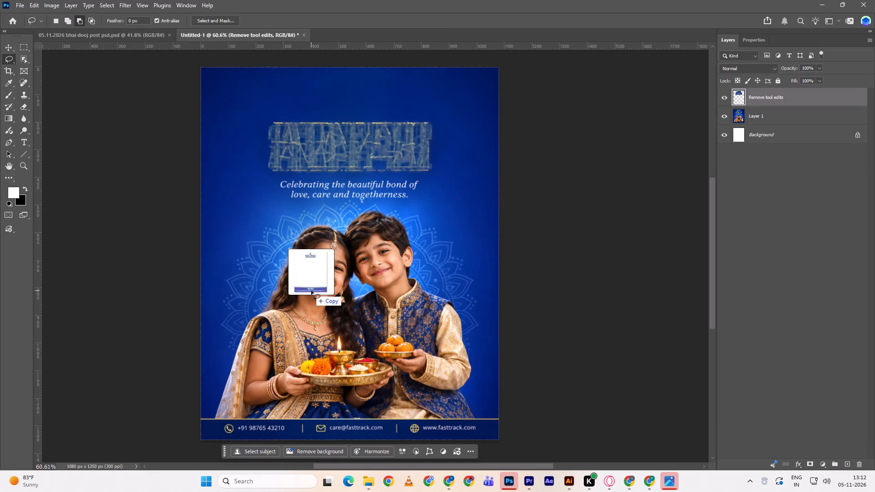
click(454, 22)
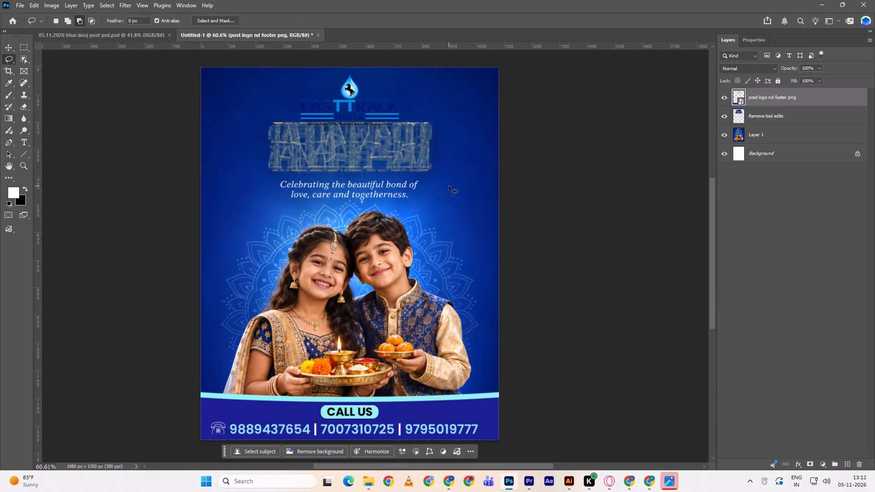
With the logo and footer layer hidden, lasso the leftover heading artefacts above the tagline and remove them.
key(v)
scroll(450, 228, up, 3)
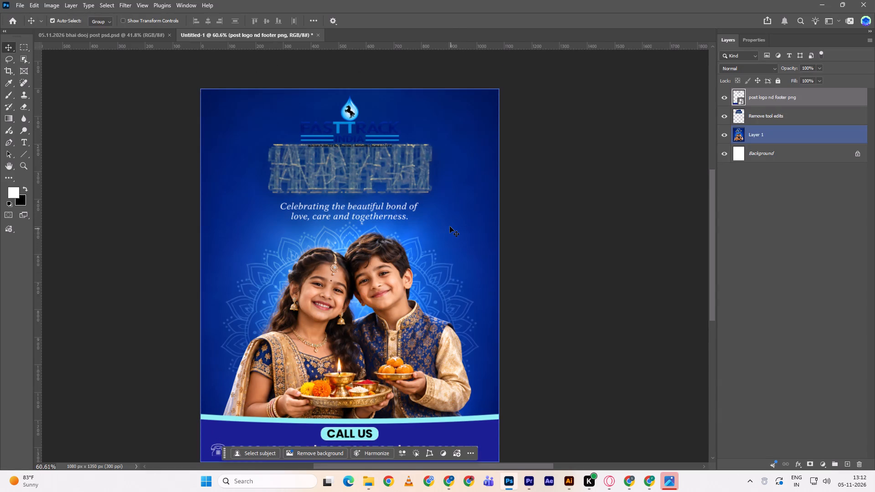
click(722, 90)
shift+click(765, 115)
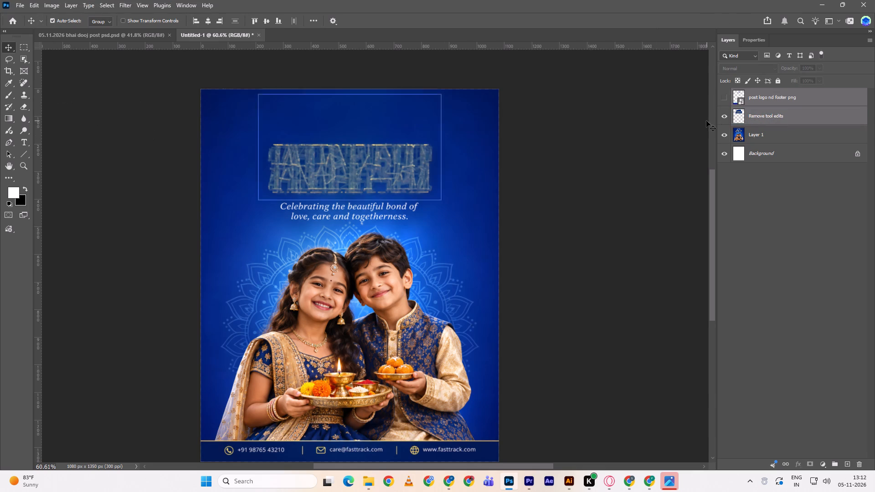
click(792, 117)
click(6, 60)
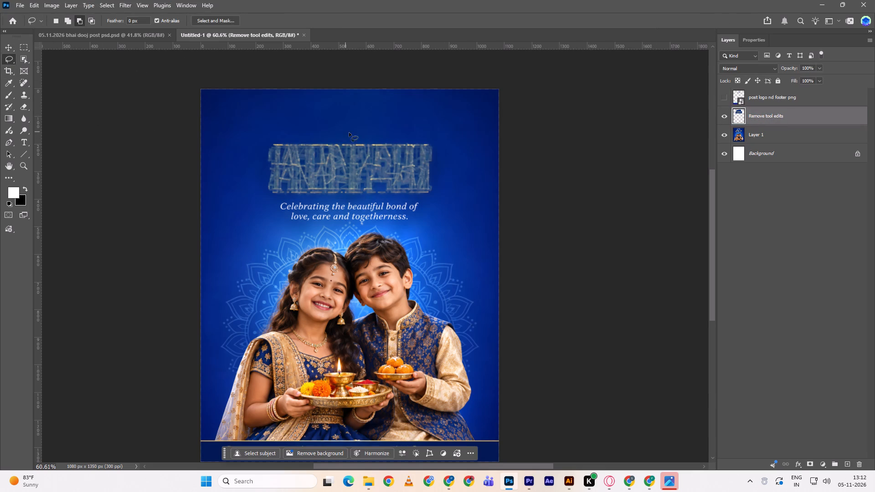
drag(319, 128, 338, 203)
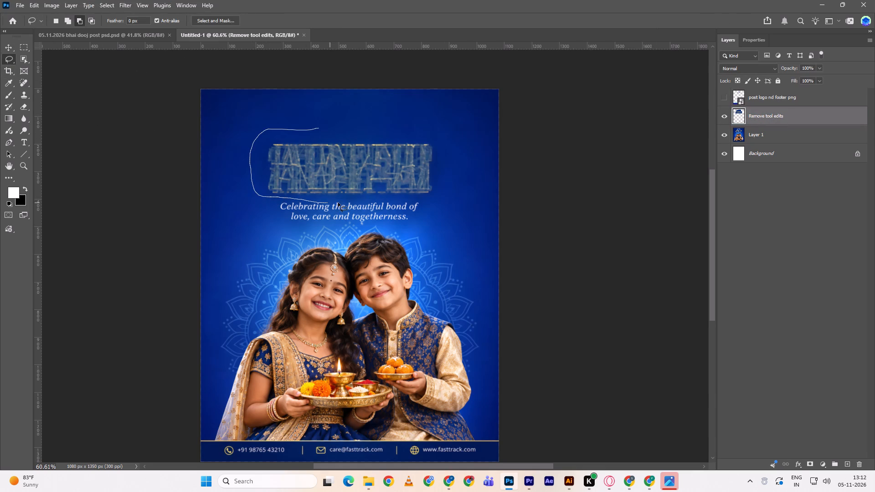
drag(338, 203, 436, 149)
drag(436, 149, 267, 195)
click(311, 215)
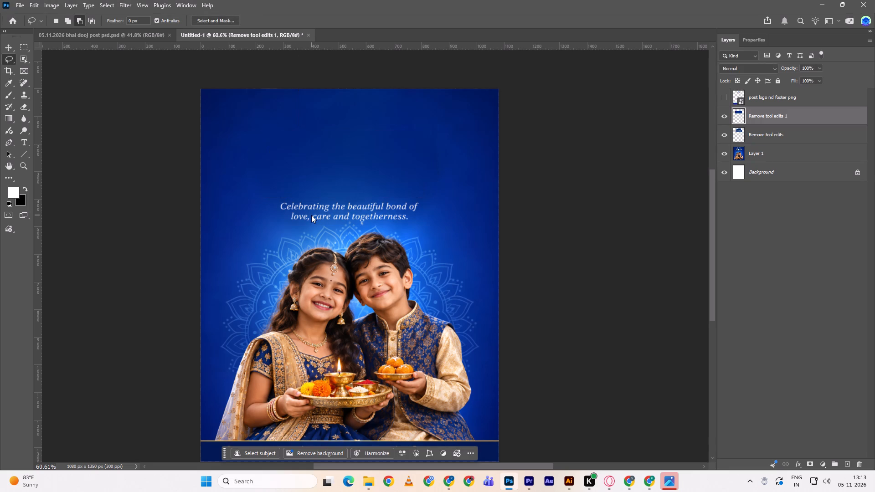
Merge the two Remove tool edit layers with the Layer 1 artwork into a single layer.
key(v)
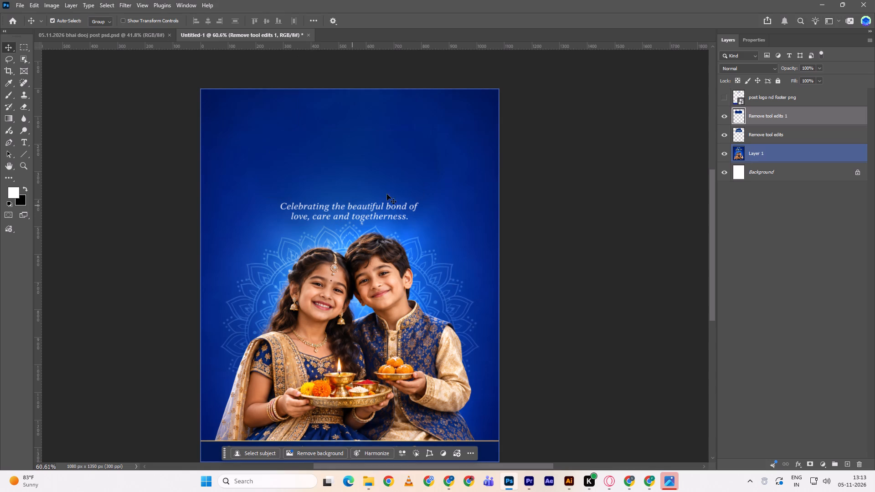
shift+click(769, 149)
key(ctrl+e)
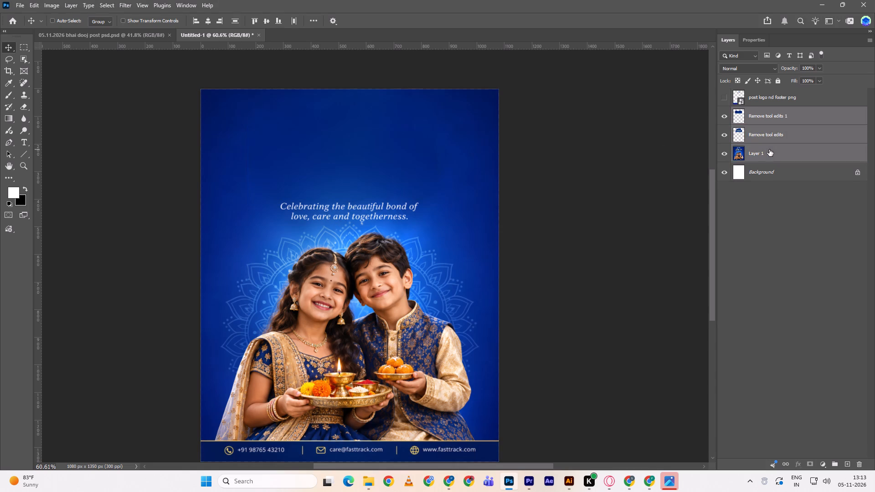
Shift the merged artwork slightly upward on the canvas and check it against the logo and footer layer.
drag(472, 203, 472, 188)
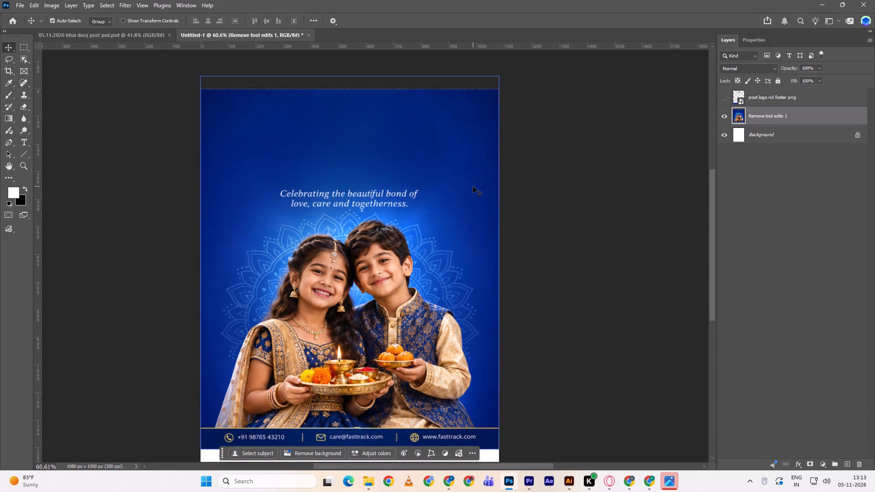
scroll(473, 186, down, 2)
key(alt+Tab)
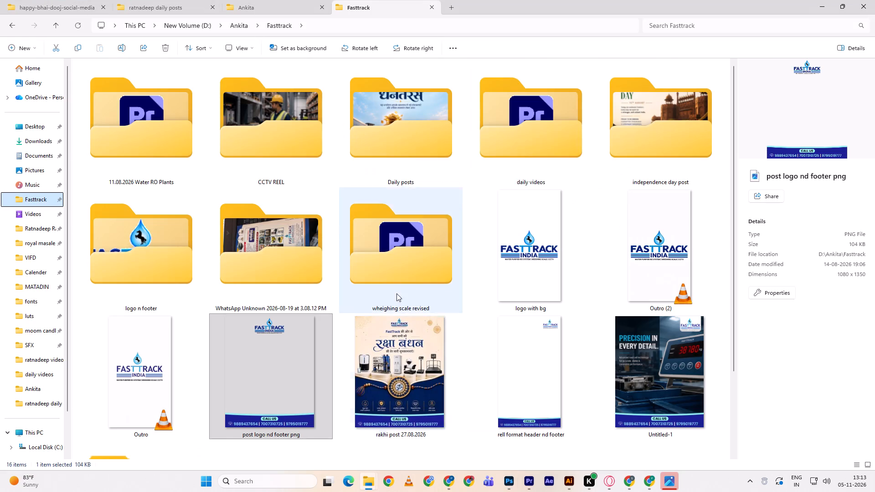
key(alt+Tab)
double_click(723, 95)
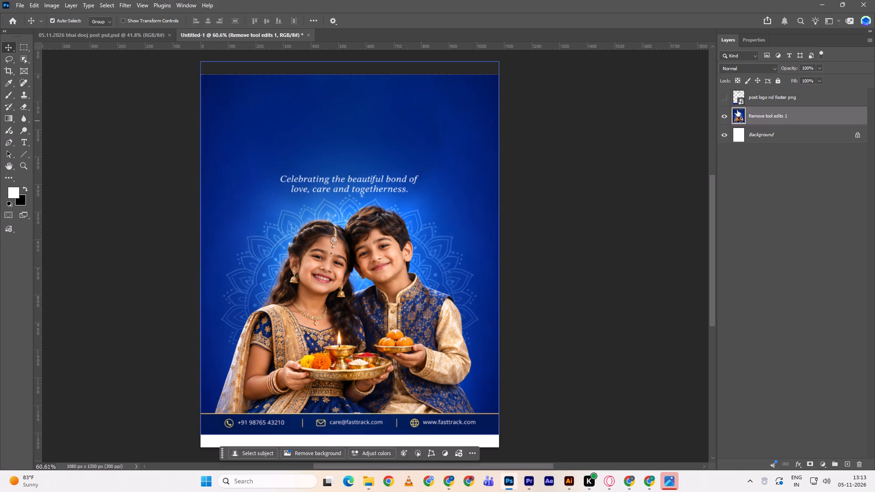
Show the hidden logo and footer layer over the artwork to review the combined layout.
click(723, 97)
scroll(574, 246, up, 1)
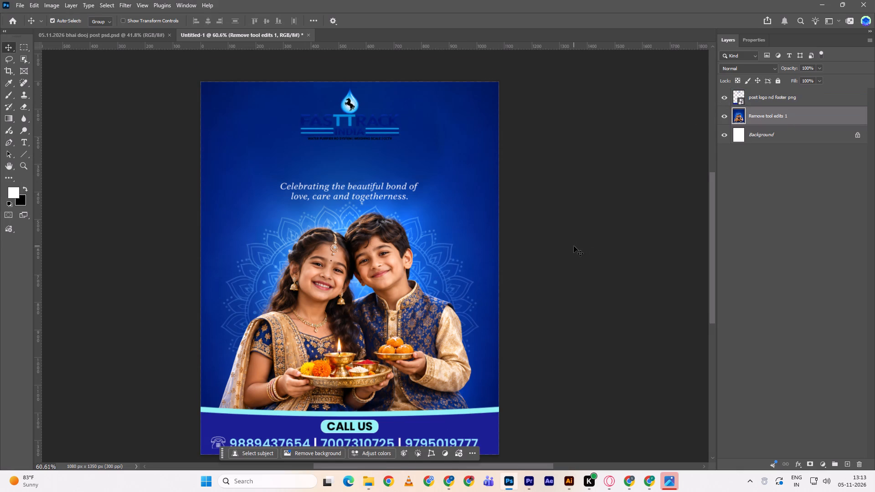
scroll(574, 246, down, 1)
scroll(574, 246, up, 1)
Rasterize the logo and footer layer, cut its logo onto a separate layer in the same place, and hide that layer.
click(758, 97)
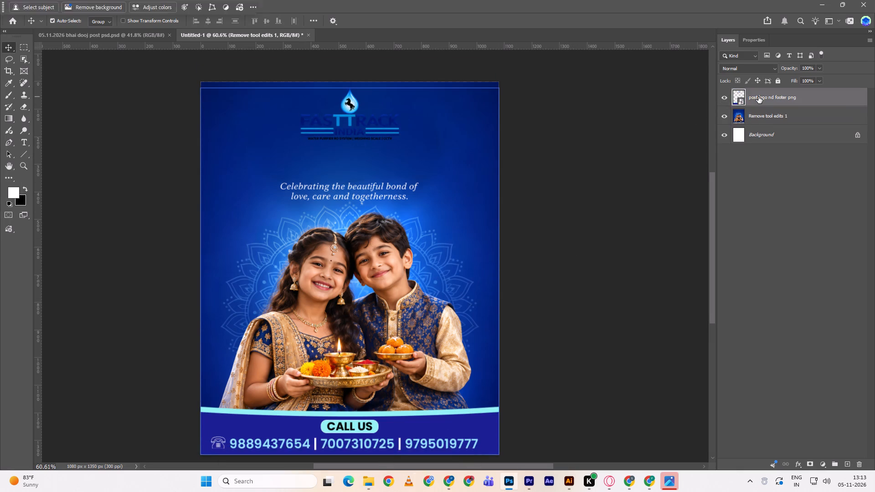
click(5, 57)
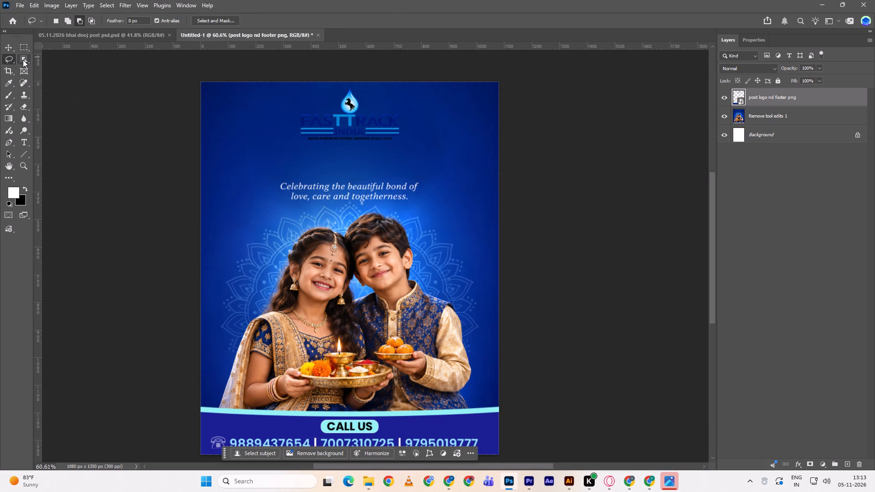
click(21, 48)
right_click(776, 98)
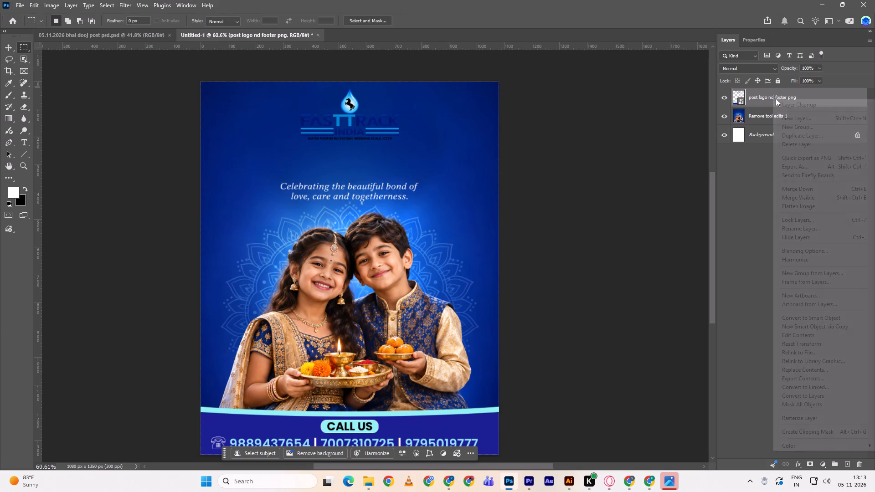
click(840, 417)
drag(281, 80, 290, 82)
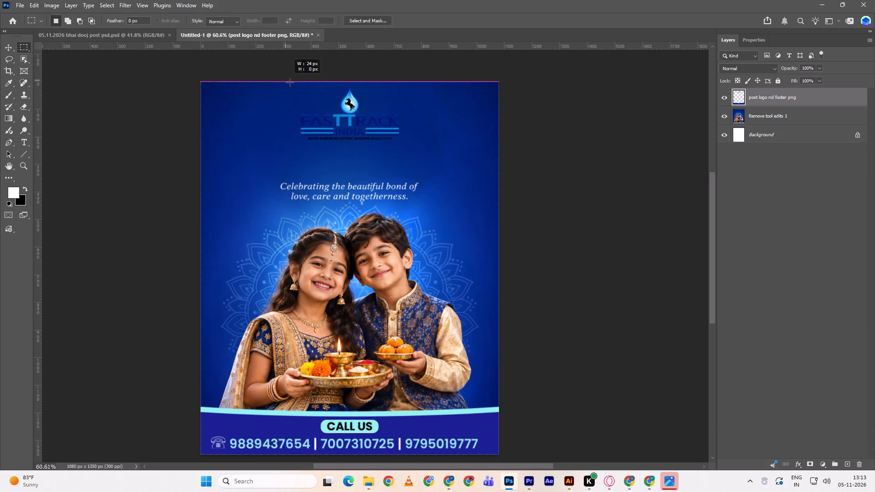
drag(290, 82, 407, 146)
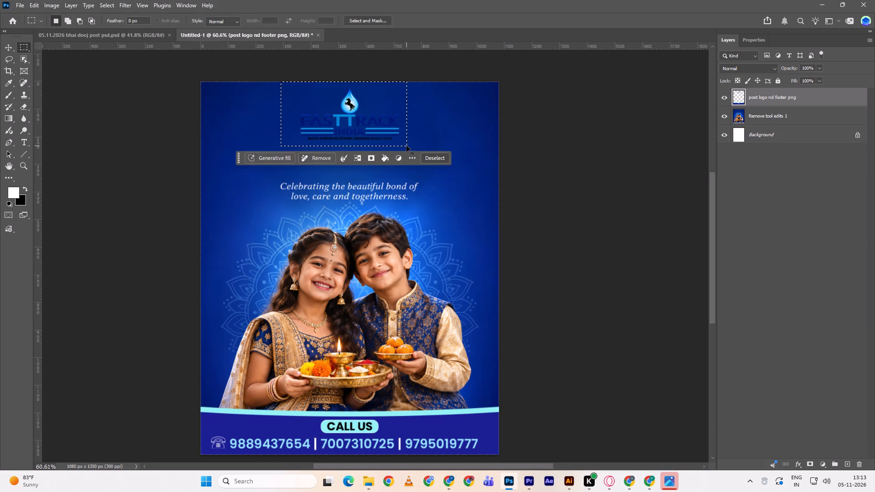
key(ctrl+x)
key(ctrl+shift+v)
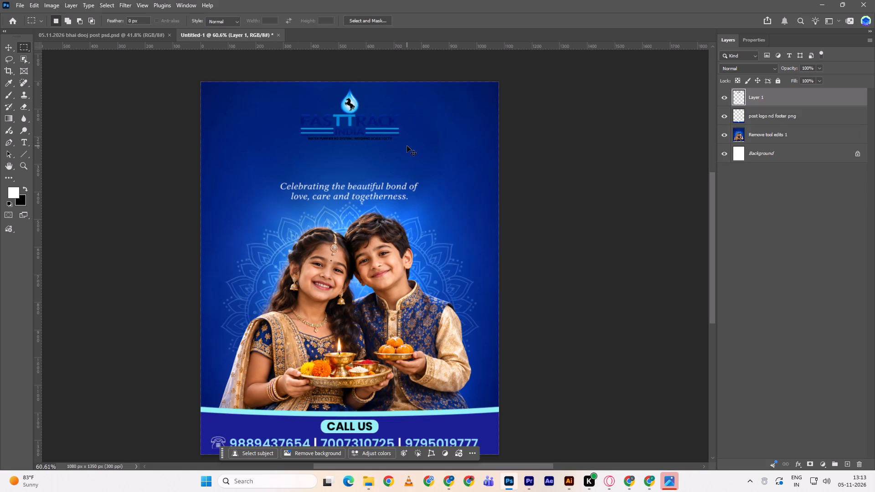
click(725, 98)
Place the "fasttrack logo with bg" image from the Fasttrack "logo n footer" folder into the poster document.
key(alt+Tab)
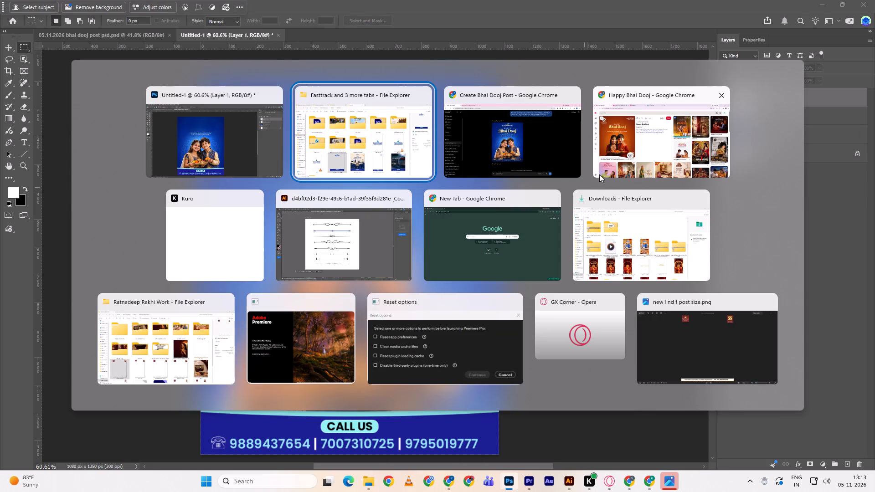
scroll(412, 296, up, 5)
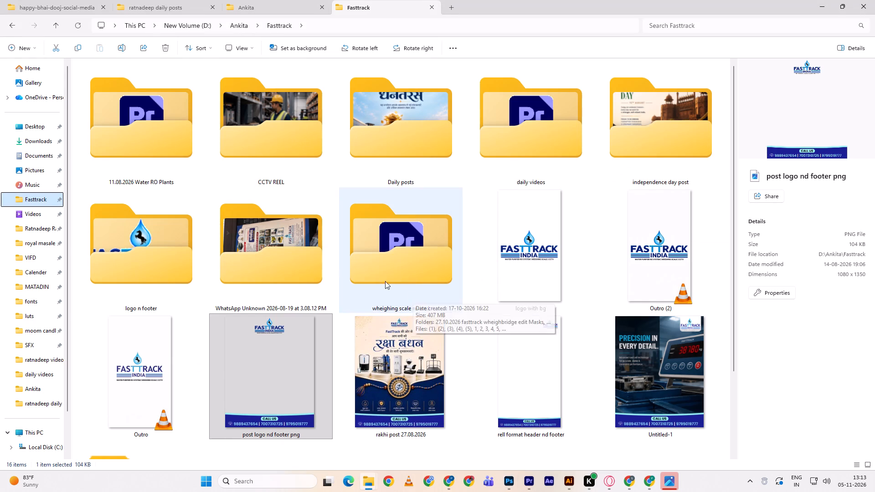
scroll(232, 225, up, 2)
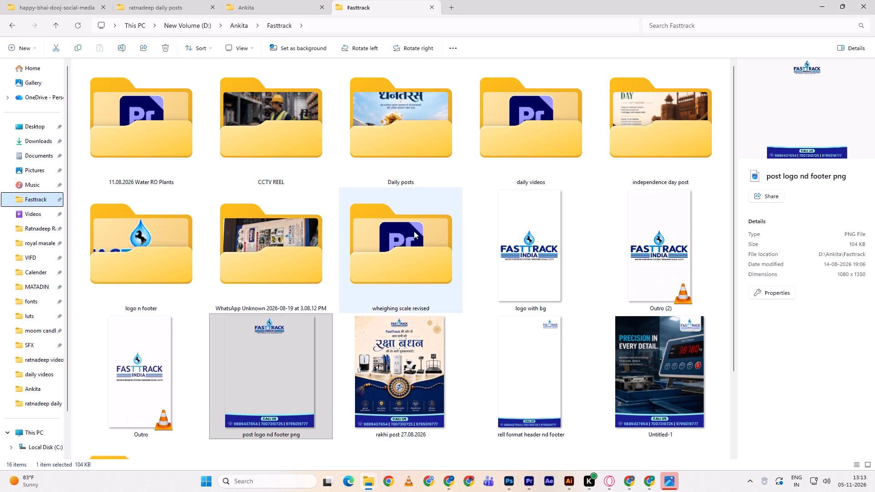
key(alt+Tab)
key(alt+Tab)
triple_click(128, 266)
drag(152, 90, 166, 139)
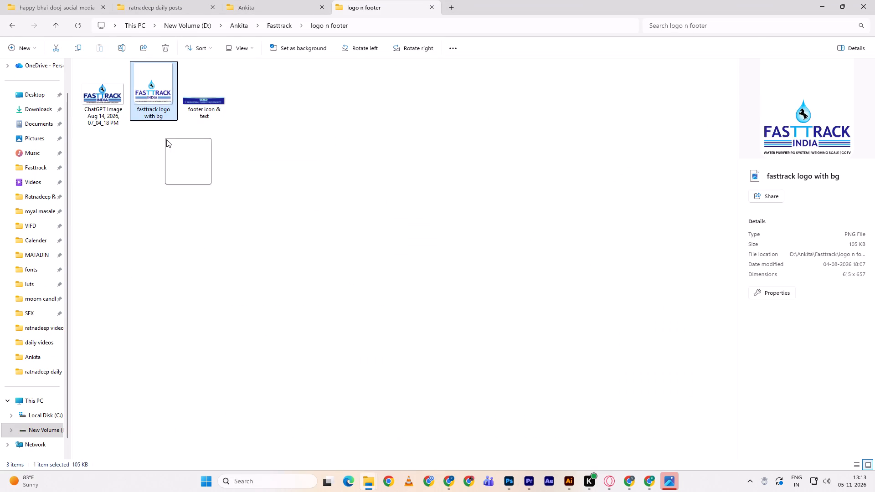
drag(166, 139, 354, 149)
key(alt+Tab)
Scale the placed white-background logo to about 8.4% and set it horizontally centred against the poster's top edge.
alt+drag(499, 267, 499, 267)
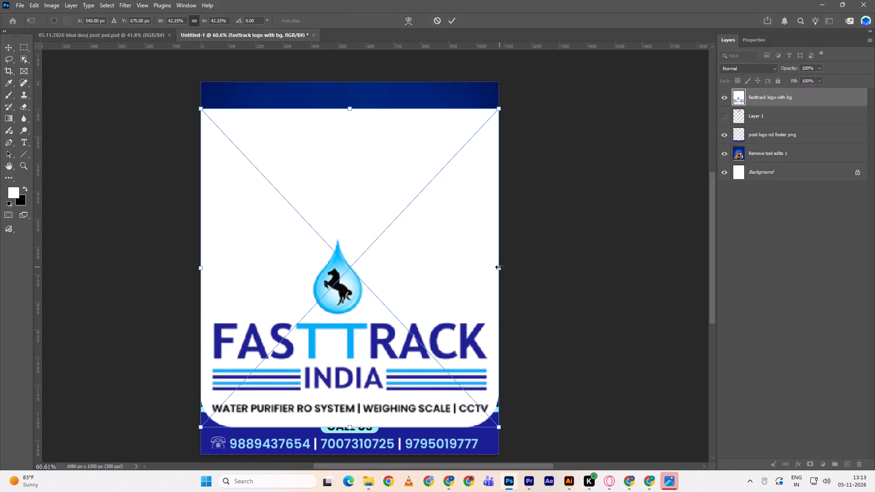
alt+drag(499, 267, 380, 286)
drag(357, 288, 461, 133)
drag(451, 123, 461, 107)
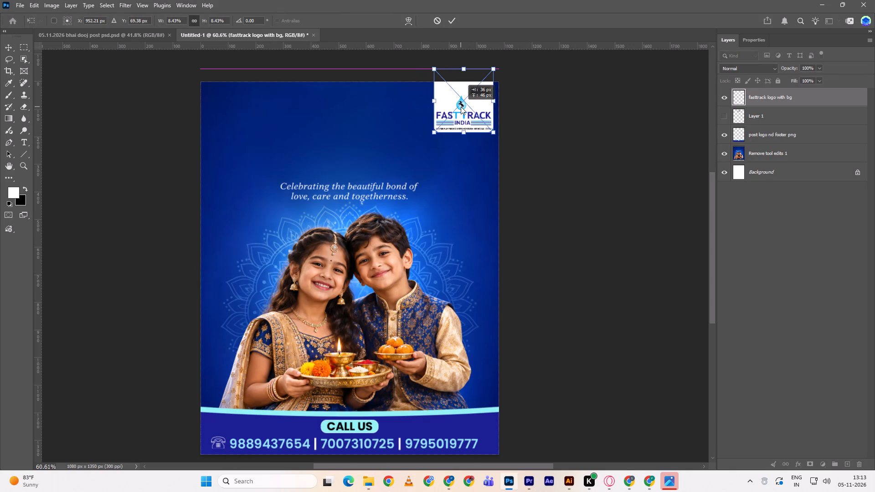
drag(461, 107, 345, 103)
double_click(447, 20)
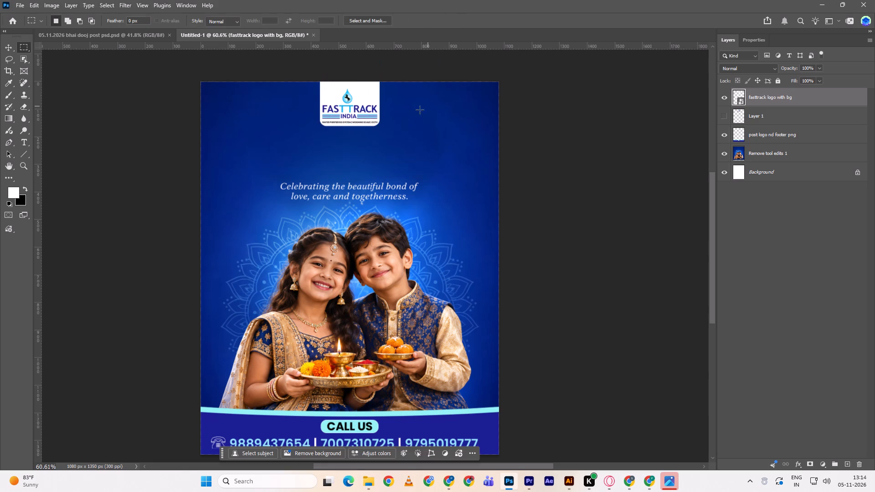
key(v)
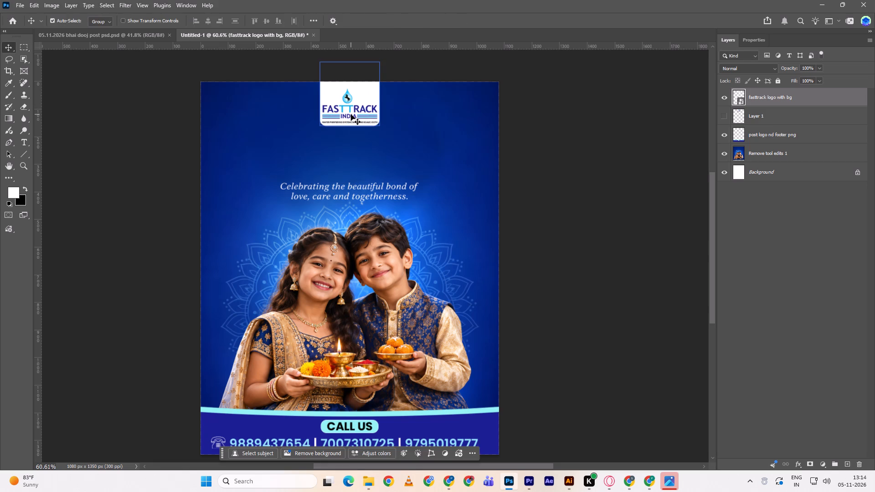
key(Up)
key(Up)
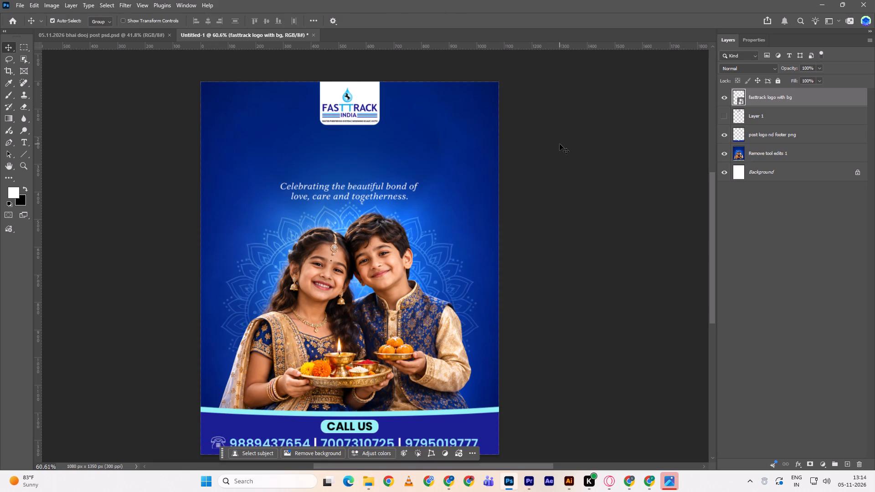
Find and open the earlier "bhai dooj 05.11.2026 psd" post from the Ankita folder inside MATADIN.
click(8, 23)
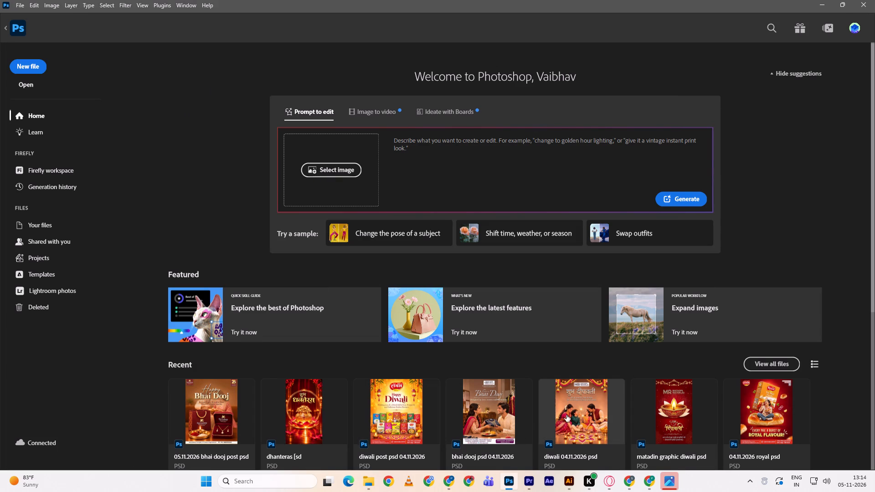
scroll(648, 411, down, 6)
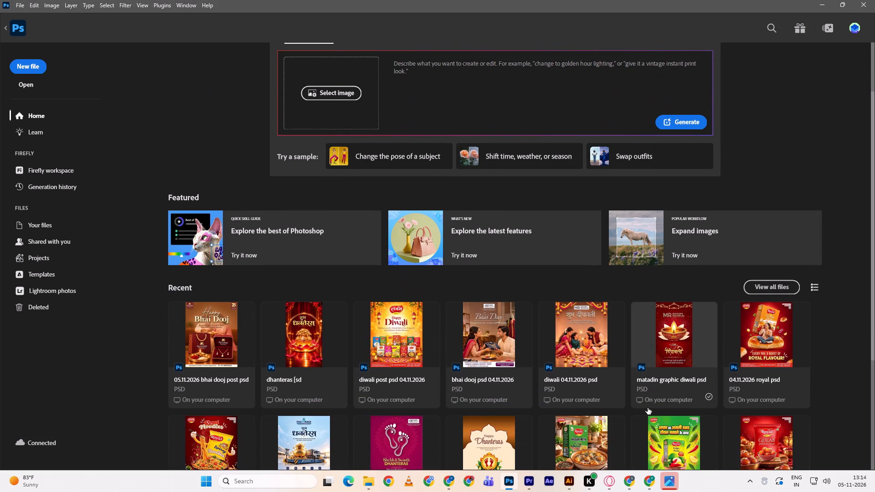
scroll(648, 407, down, 6)
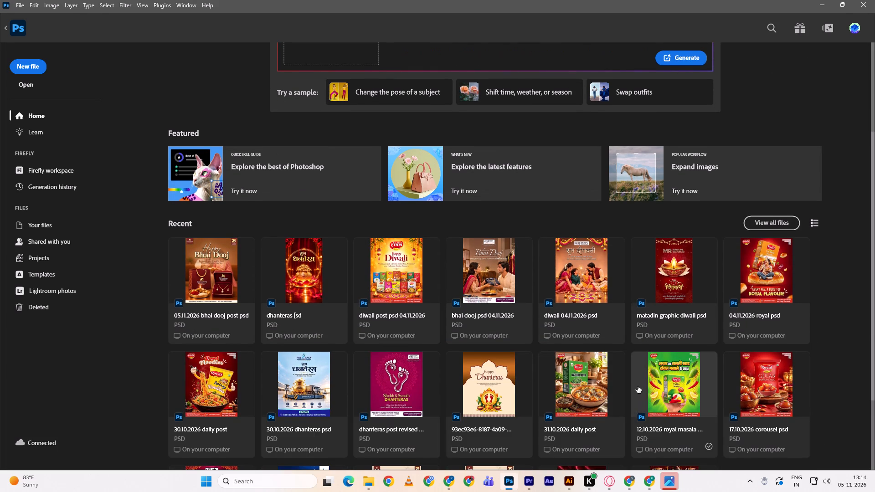
key(alt+Tab)
key(alt+Tab)
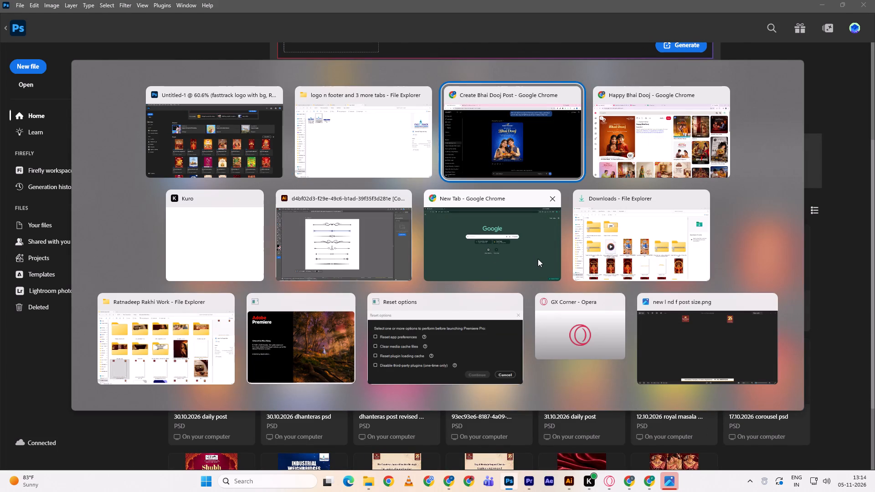
key(alt+Tab)
key(alt+Tab)
key(alt+Tab)
key(alt+Tab)
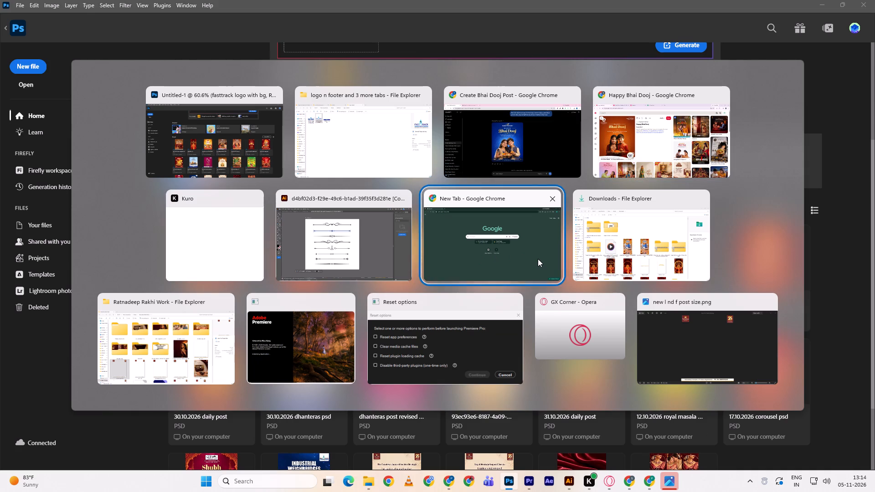
key(alt+Tab)
key(alt+Tab)
key(alt+Tab)
key(alt+Tab)
key(alt+Tab)
key(alt+Tab)
key(alt+Tab)
key(alt+Tab)
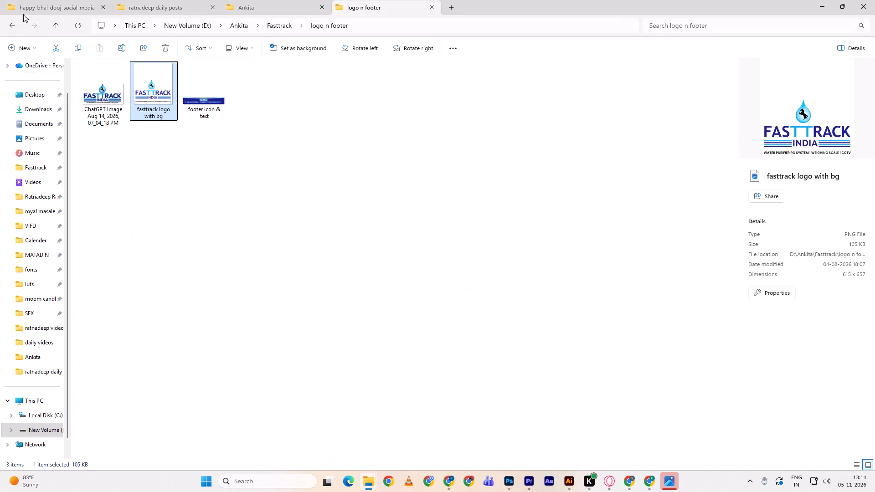
click(251, 0)
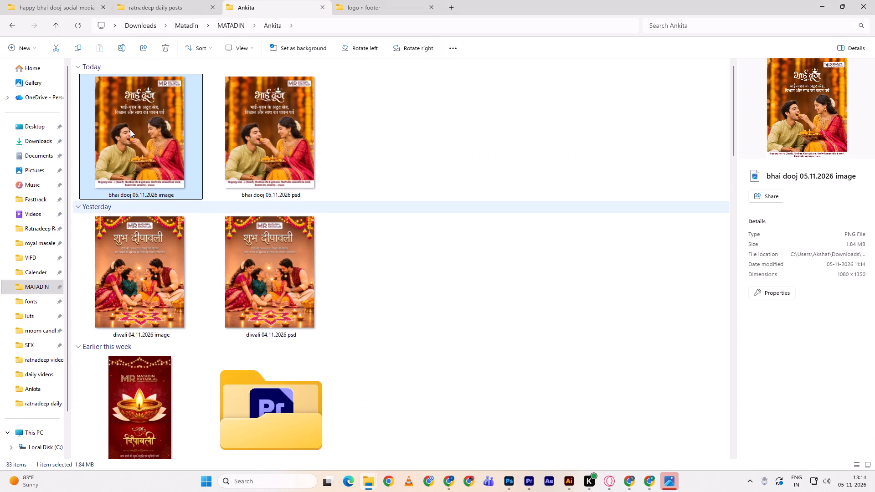
double_click(304, 134)
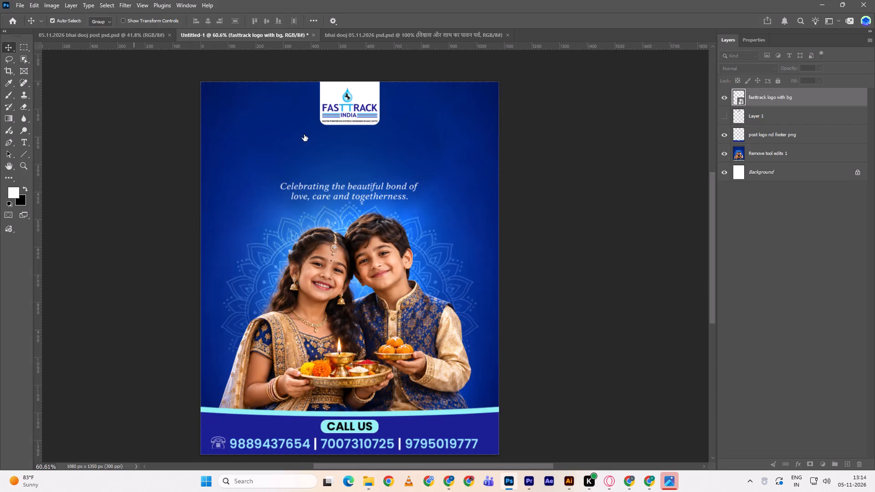
Copy the white "भाई दूज" heading layer from the Matadin post and paste it in place into the Untitled-1 poster.
double_click(346, 123)
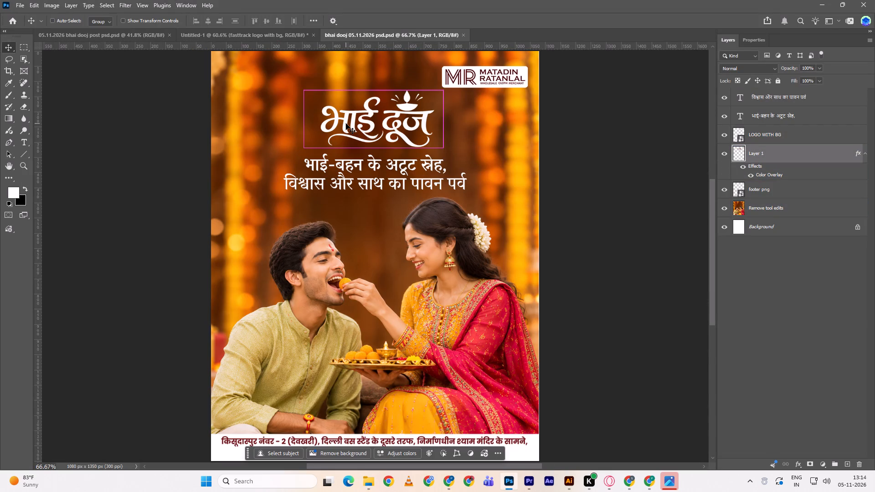
key(ctrl+c)
click(187, 41)
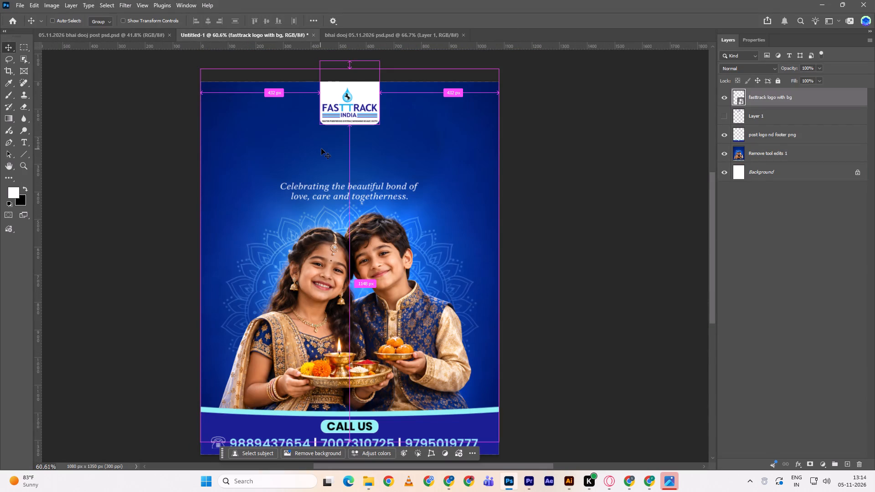
key(ctrl+shift+v)
Scale the "भाई दूज" heading to about 96.4% and centre it between the logo and the tagline.
key(ctrl+t)
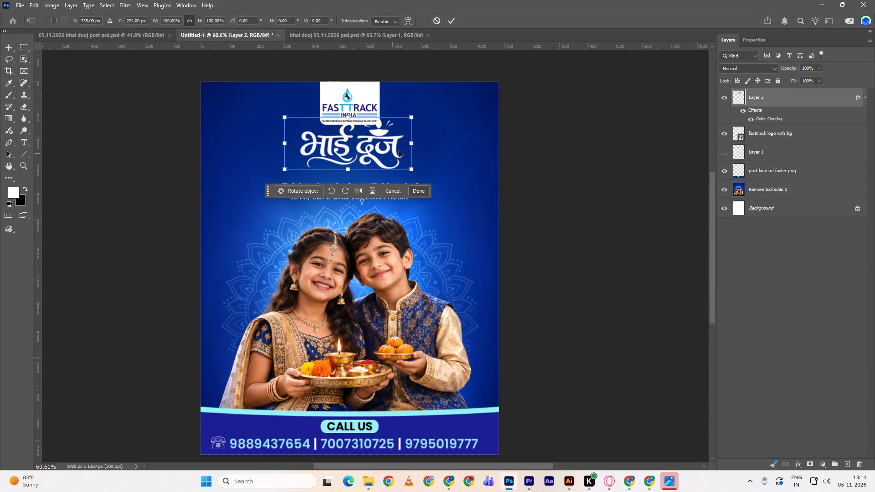
alt+click(414, 145)
drag(388, 151, 389, 160)
key(Down)
key(Down)
key(Down)
key(Down)
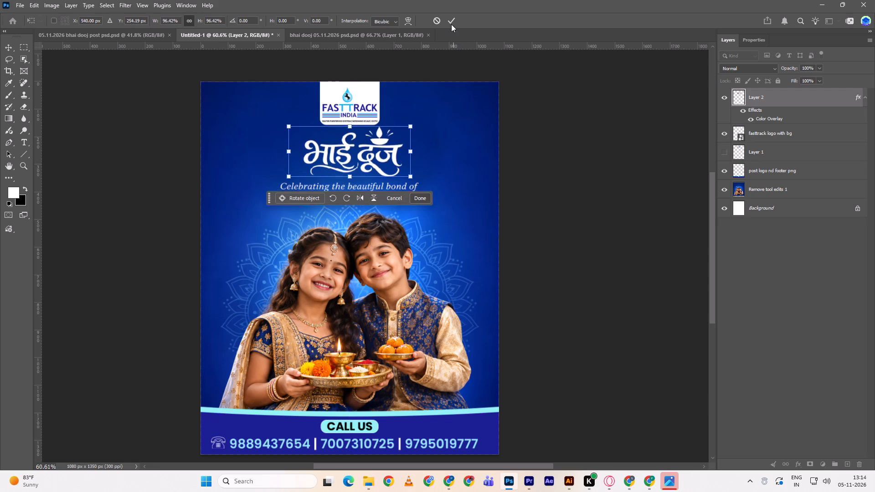
key(Down)
key(Down)
key(Down)
click(450, 22)
key(Up)
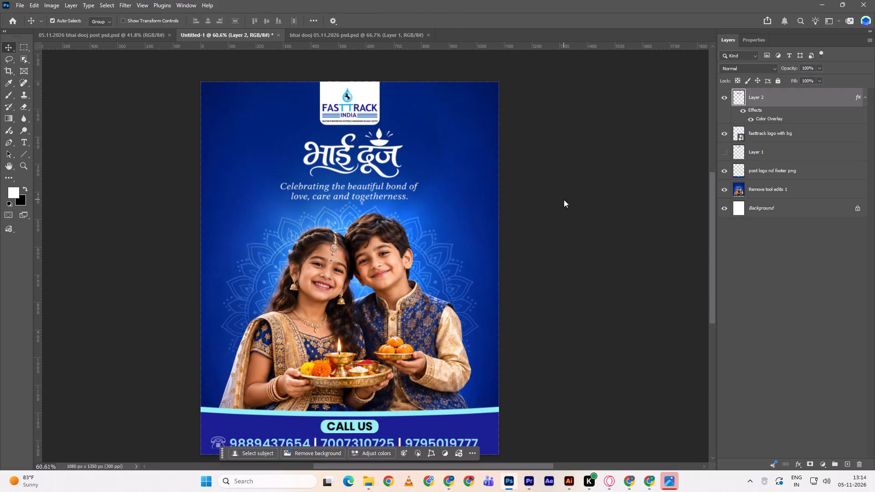
key(Down)
Nudge the merged artwork layer with the children and tagline down about 15 px.
double_click(459, 267)
key(Down)
key(Down)
key(Down)
key(Down)
key(Down)
key(Down)
key(Down)
key(Down)
key(Down)
key(Down)
key(Down)
key(Down)
key(Down)
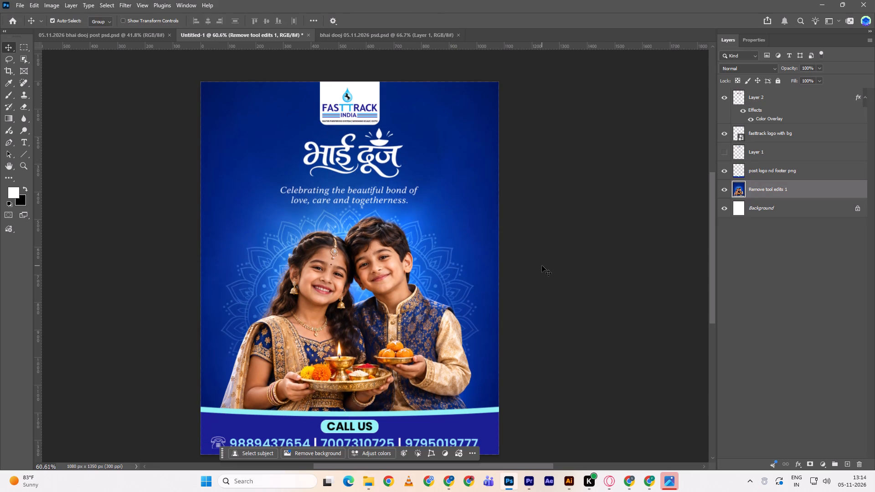
key(Down)
key(Down)
Nudge the "भाई दूज" heading about 10 px down and 1 px left, between the logo and the tagline.
click(346, 164)
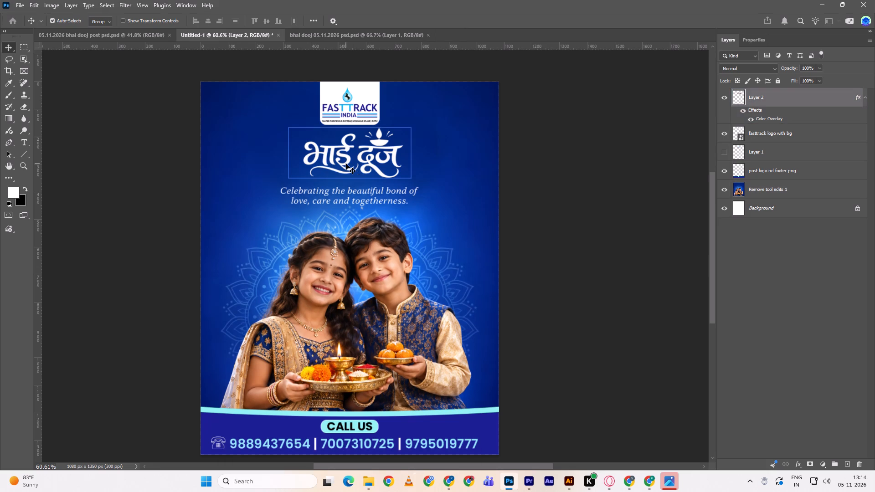
key(Down)
key(Down)
key(Down)
key(Down)
key(Down)
key(Down)
key(Down)
key(Down)
key(Down)
key(Down)
key(Left)
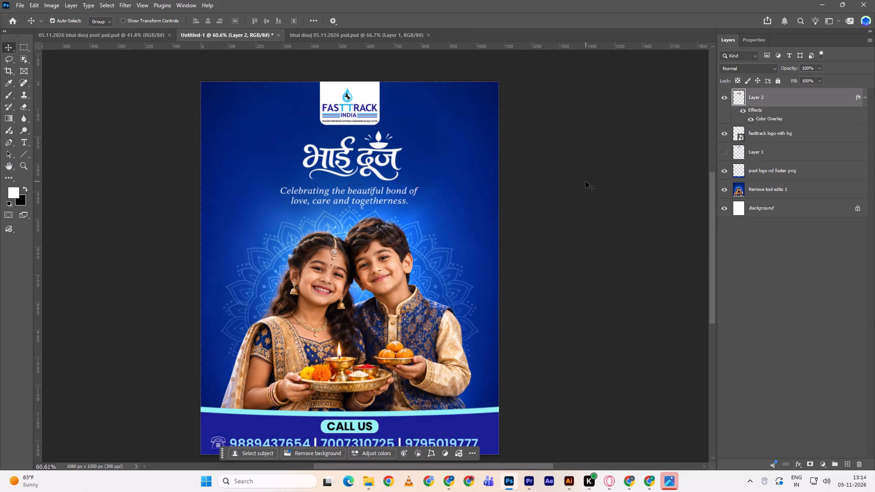
Nudge the "भाई दूज" heading 2 px down and 1 px left.
key(Left)
key(Down)
key(Down)
key(Down)
key(Up)
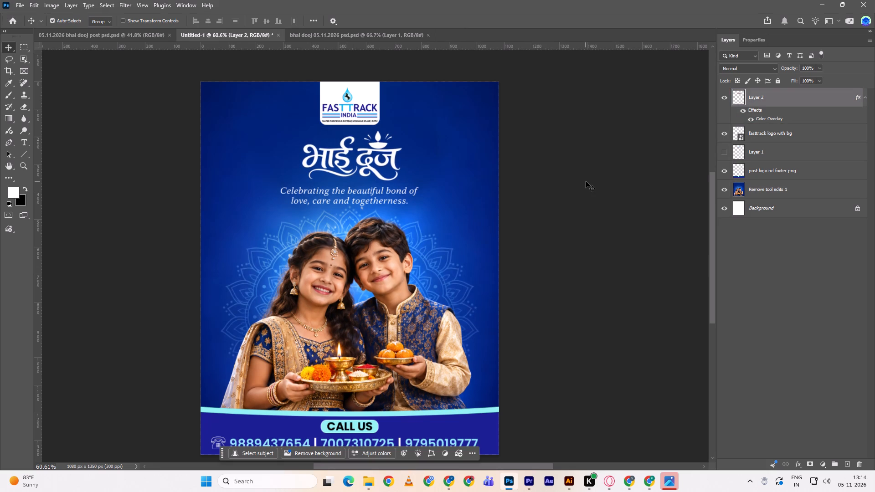
click(586, 181)
Lasso the two-line English tagline on the merged artwork layer and remove it, filling in the blue background.
double_click(761, 191)
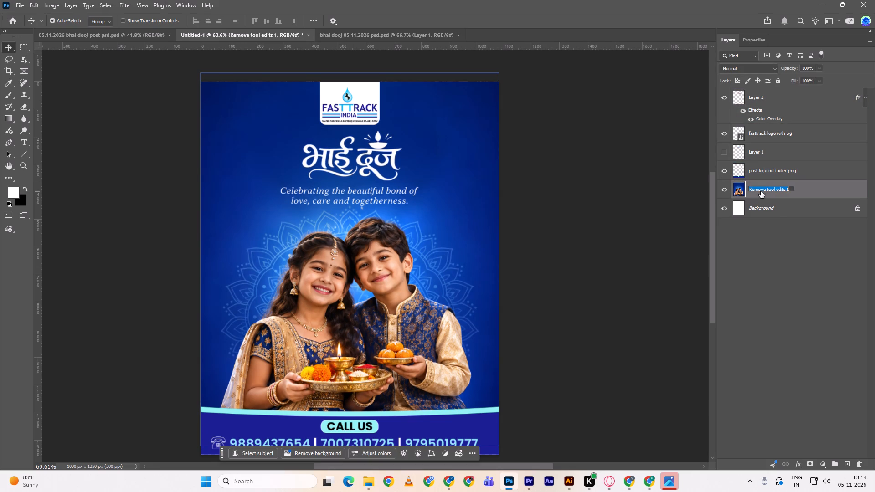
click(820, 189)
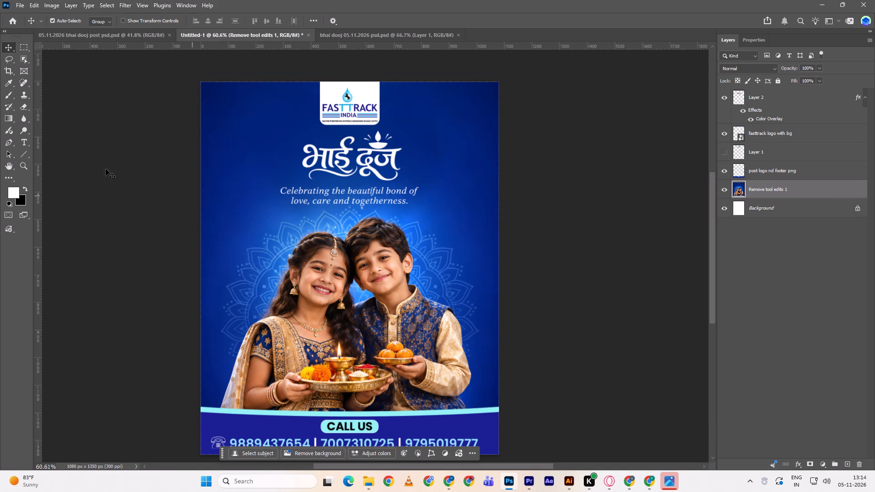
click(7, 61)
drag(284, 184, 271, 195)
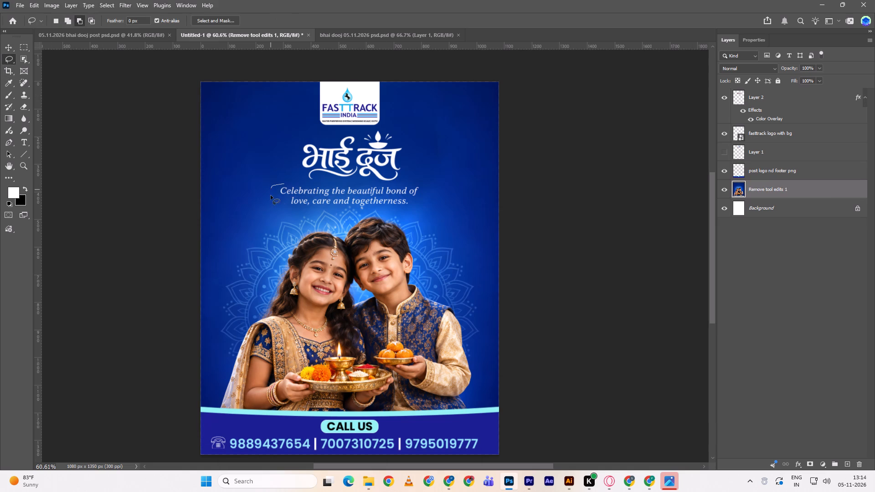
drag(271, 195, 425, 199)
drag(425, 199, 271, 194)
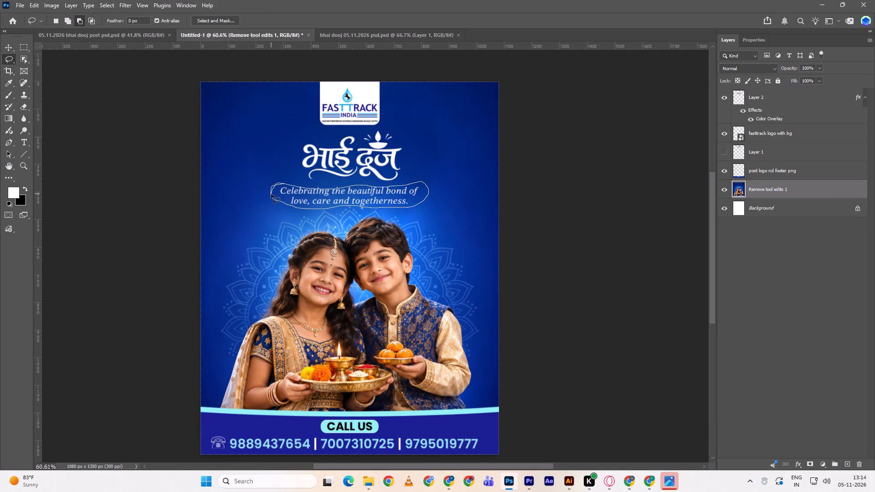
drag(271, 194, 277, 199)
click(313, 222)
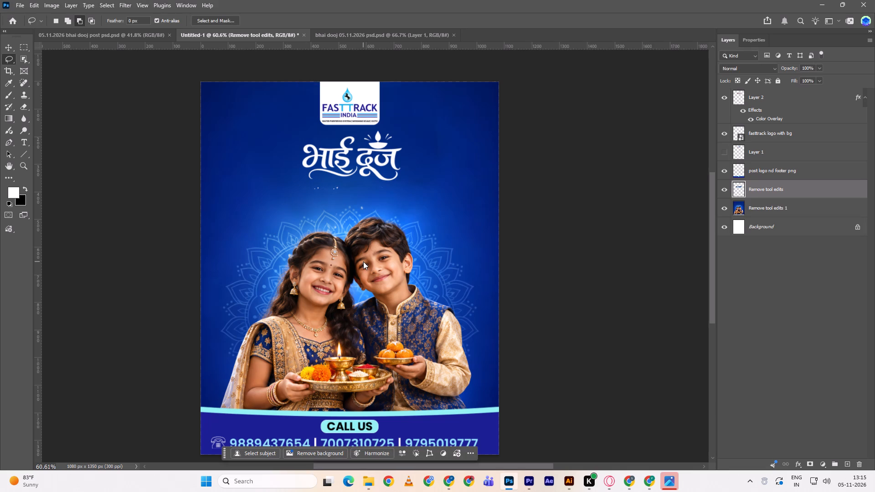
Merge the Remove tool edits layer with the Remove tool edits 1 artwork layer.
shift+double_click(761, 213)
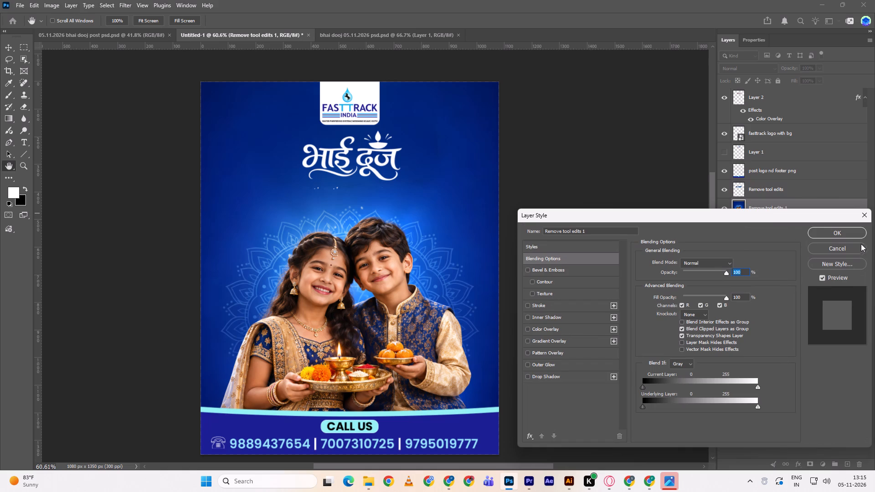
click(856, 246)
ctrl+click(784, 196)
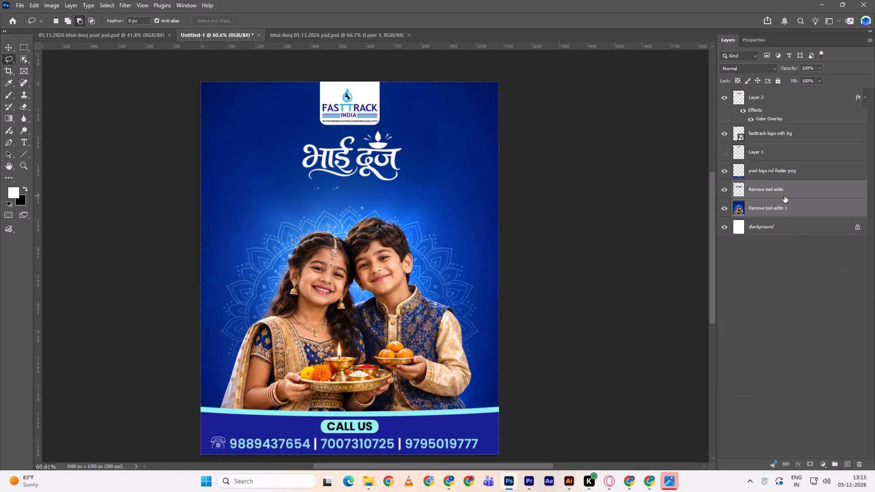
key(ctrl+e)
Clean up the leftover white specks below the "भाई दूज" heading with the Spot Healing Brush.
key(j)
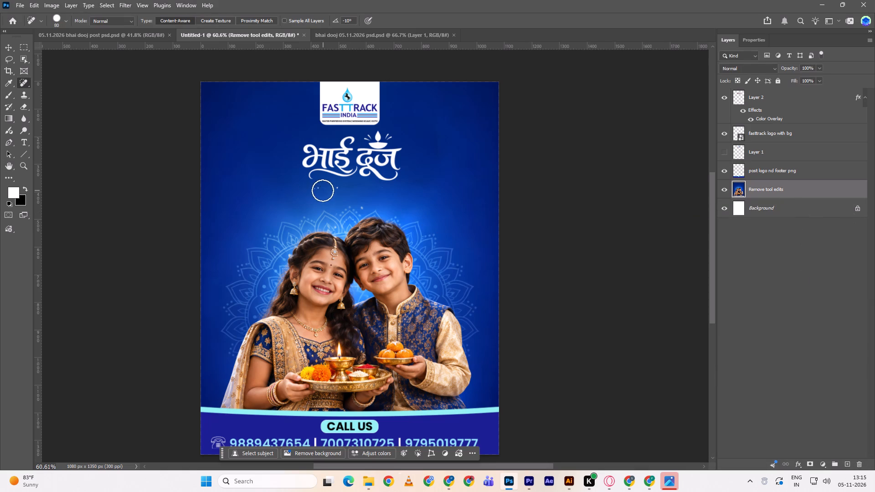
click(323, 190)
click(336, 188)
click(361, 201)
Nudge the merged artwork layer with the children down 3 px.
key(v)
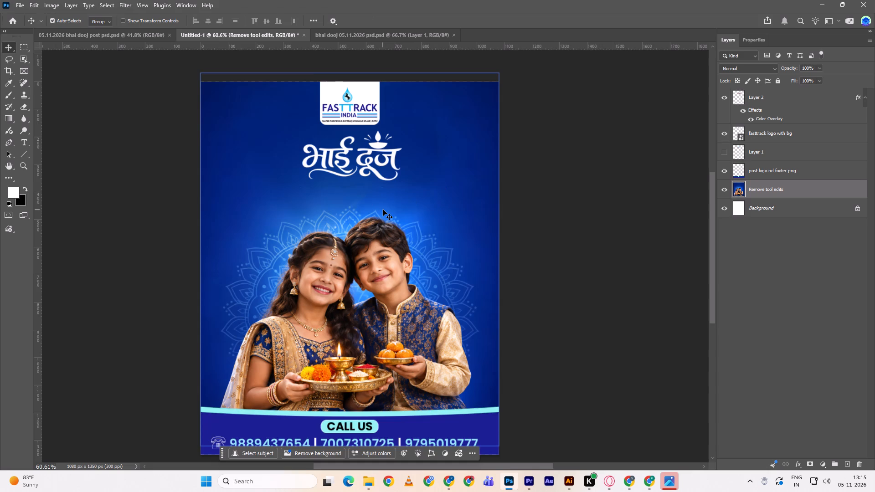
alt+scroll(383, 210, down, 1)
click(383, 209)
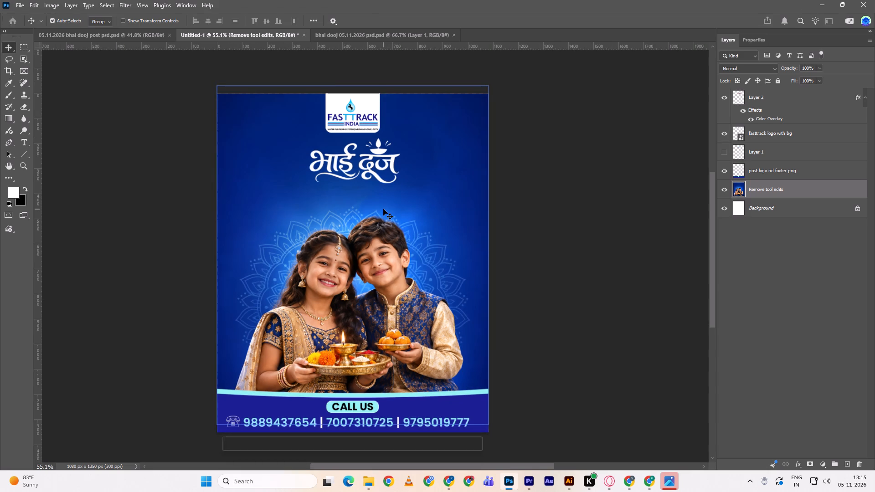
key(Down)
key(Down)
key(Down)
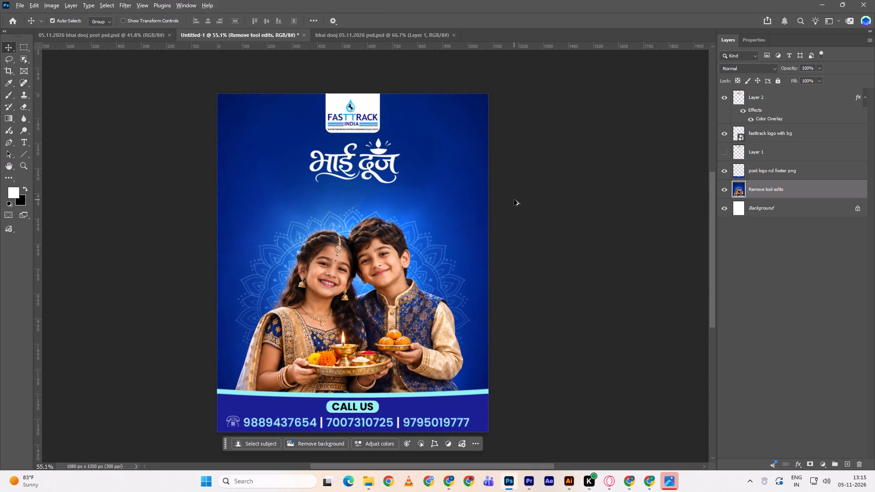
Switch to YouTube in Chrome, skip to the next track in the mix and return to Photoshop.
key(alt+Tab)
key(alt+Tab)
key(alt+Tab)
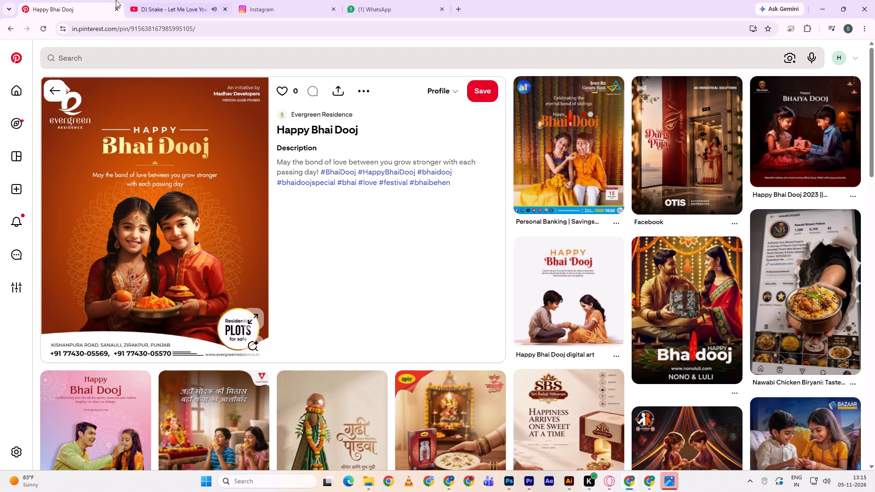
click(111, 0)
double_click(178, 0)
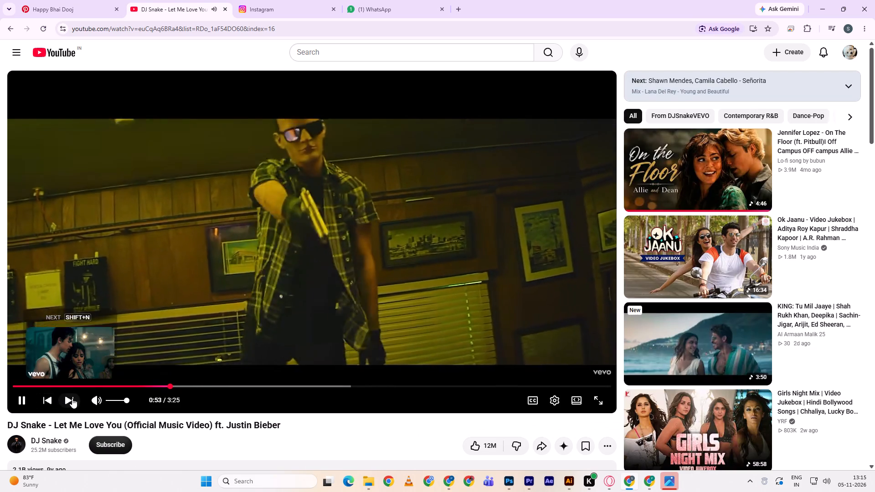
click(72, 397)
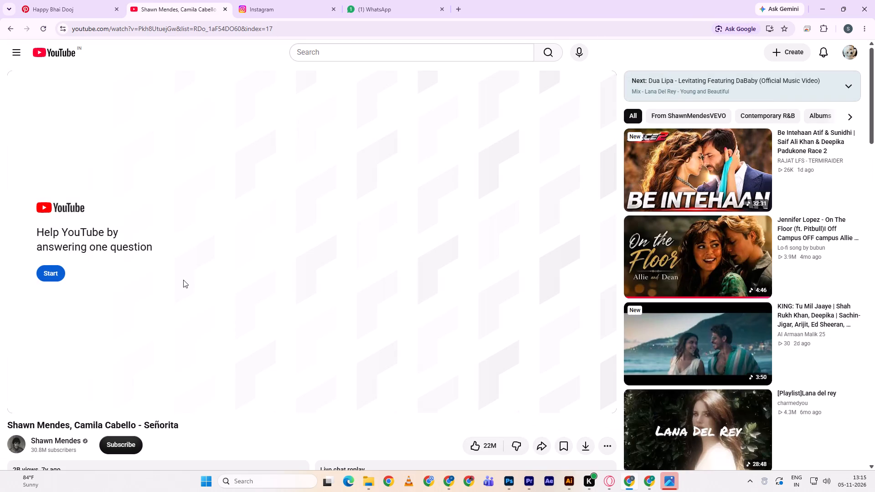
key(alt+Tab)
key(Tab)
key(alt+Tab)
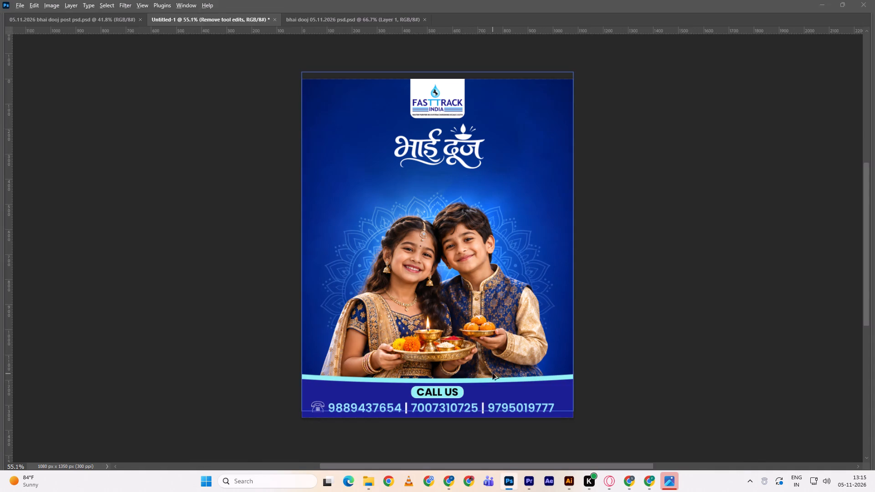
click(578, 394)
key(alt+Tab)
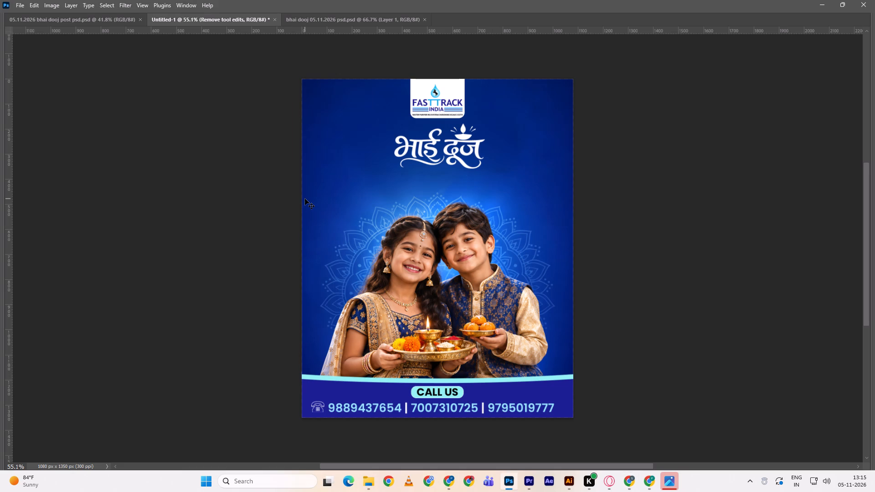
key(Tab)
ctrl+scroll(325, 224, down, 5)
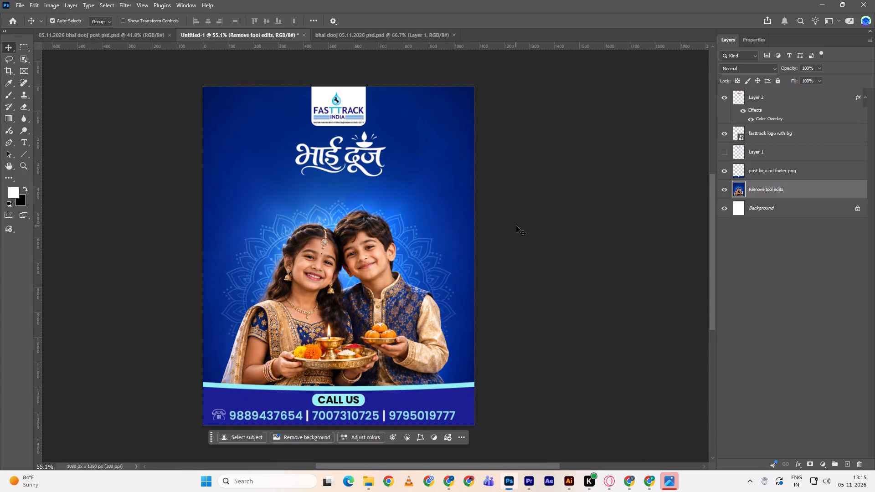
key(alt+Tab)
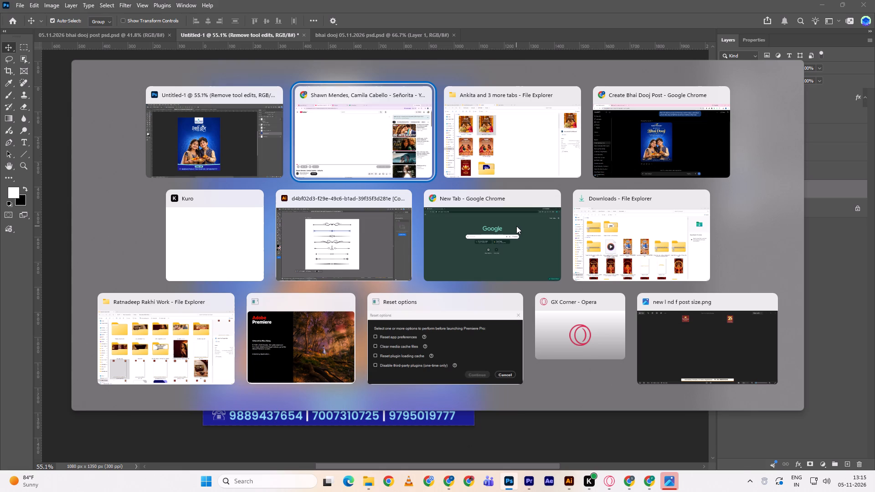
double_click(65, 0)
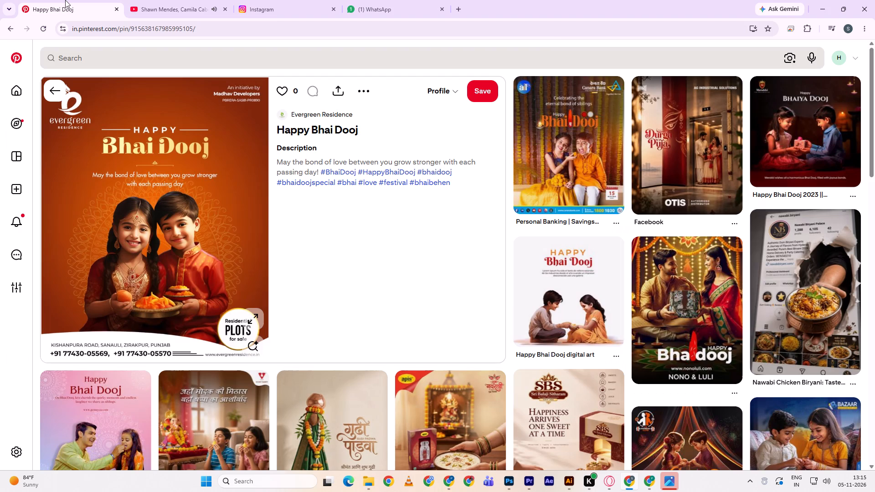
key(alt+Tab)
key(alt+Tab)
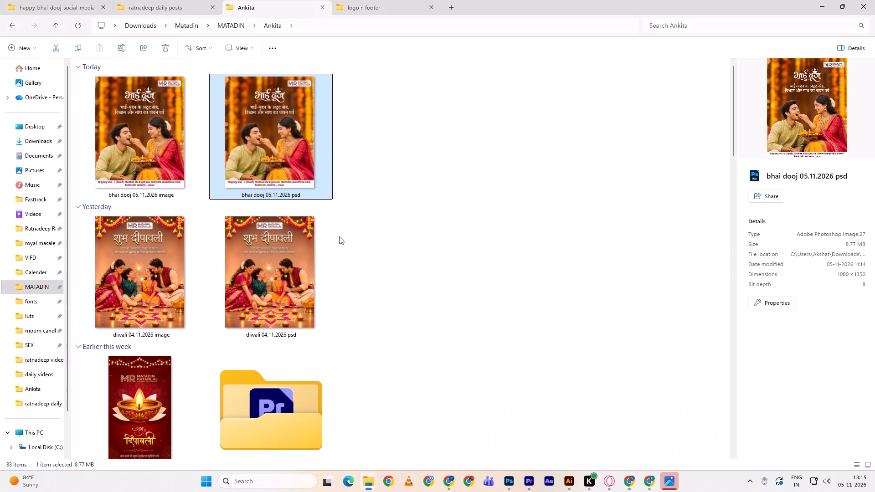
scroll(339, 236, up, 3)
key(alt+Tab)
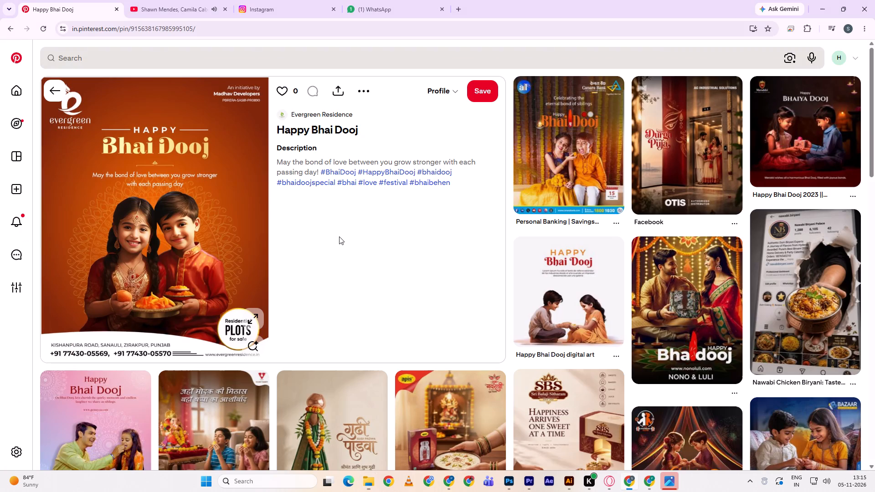
key(alt+Tab)
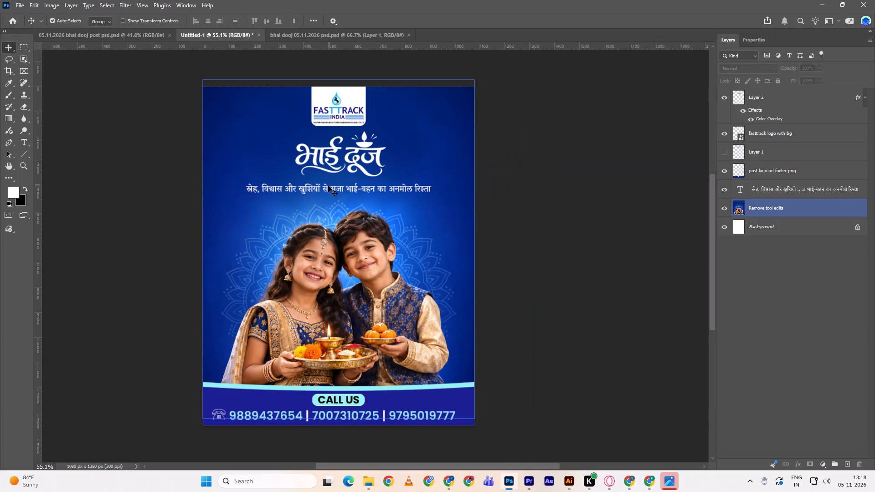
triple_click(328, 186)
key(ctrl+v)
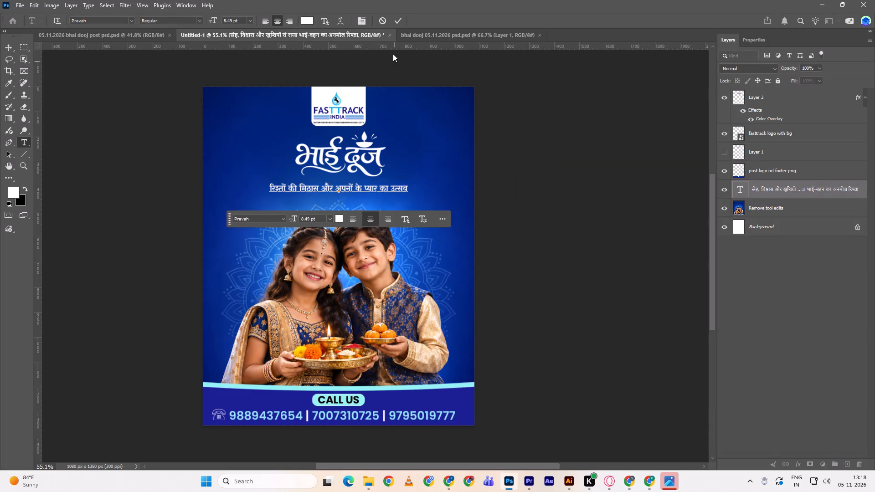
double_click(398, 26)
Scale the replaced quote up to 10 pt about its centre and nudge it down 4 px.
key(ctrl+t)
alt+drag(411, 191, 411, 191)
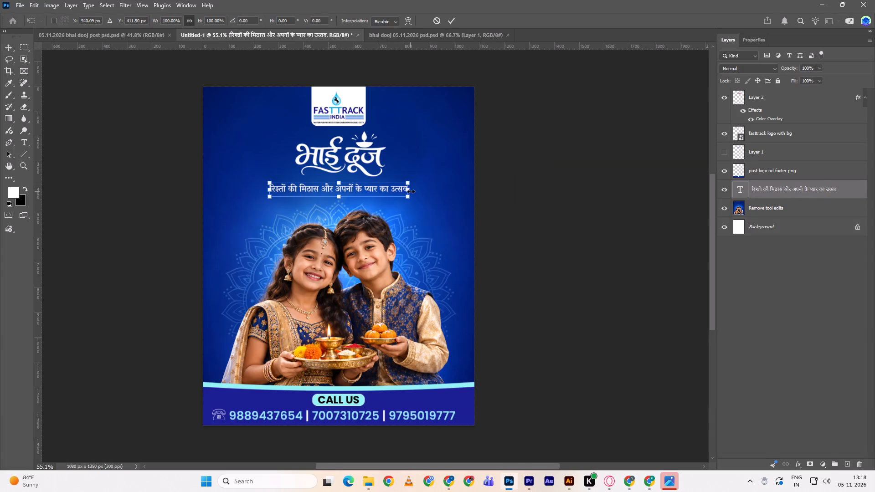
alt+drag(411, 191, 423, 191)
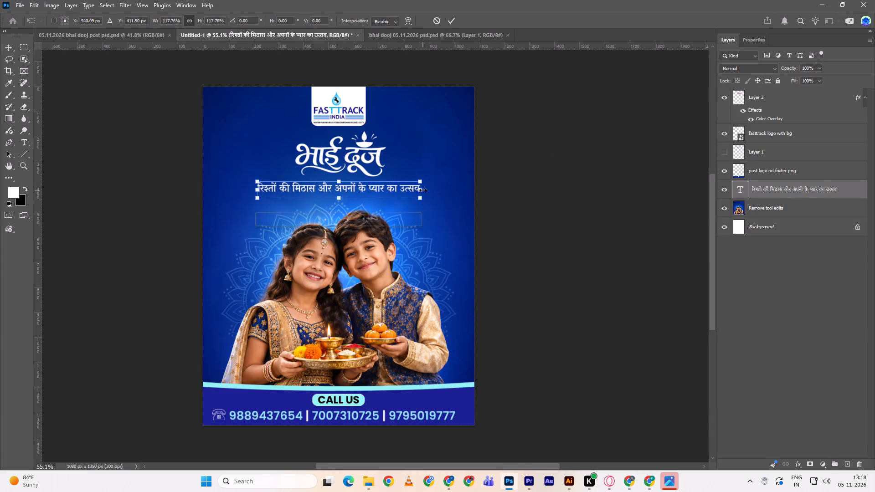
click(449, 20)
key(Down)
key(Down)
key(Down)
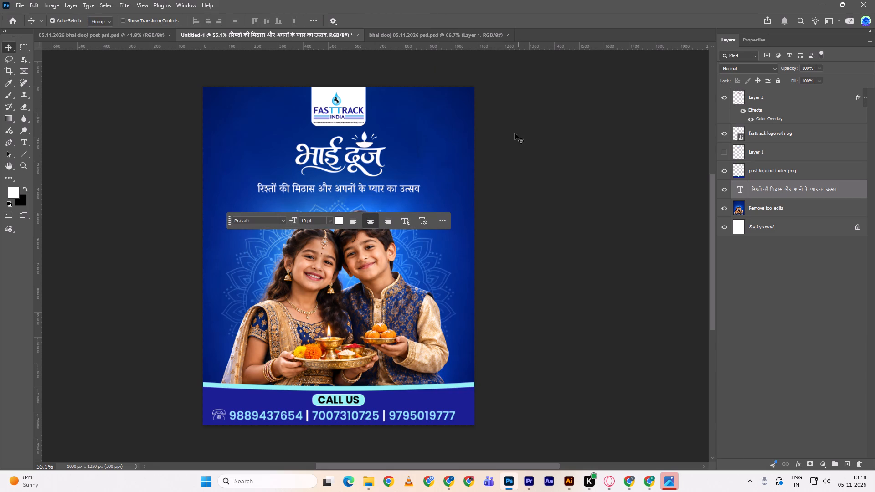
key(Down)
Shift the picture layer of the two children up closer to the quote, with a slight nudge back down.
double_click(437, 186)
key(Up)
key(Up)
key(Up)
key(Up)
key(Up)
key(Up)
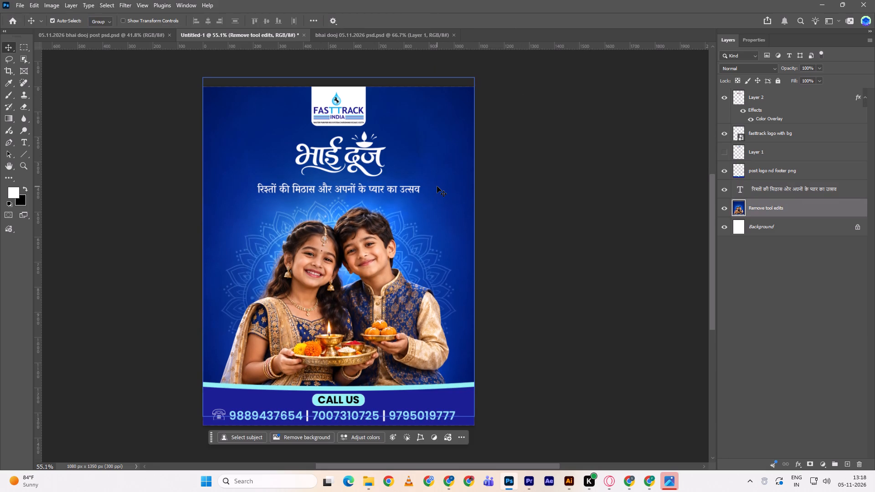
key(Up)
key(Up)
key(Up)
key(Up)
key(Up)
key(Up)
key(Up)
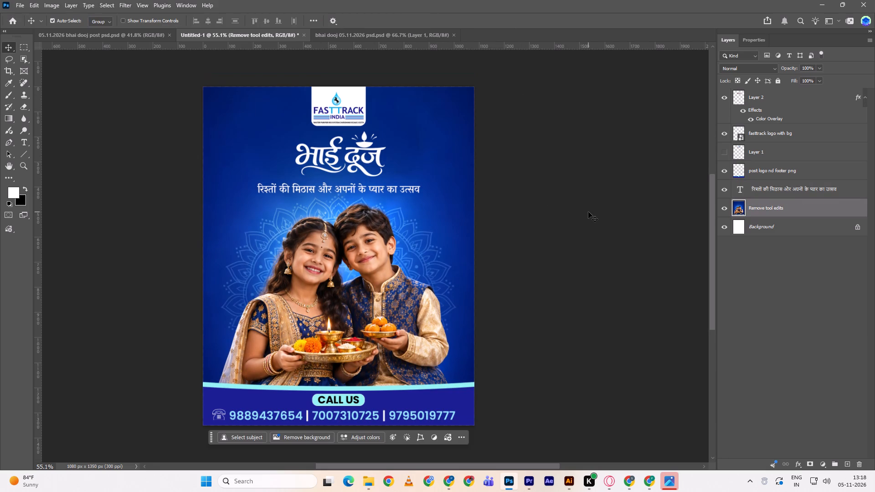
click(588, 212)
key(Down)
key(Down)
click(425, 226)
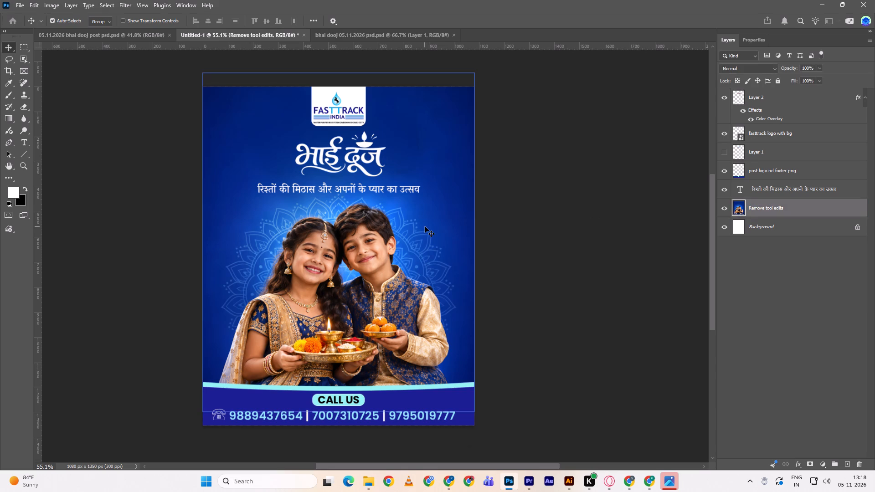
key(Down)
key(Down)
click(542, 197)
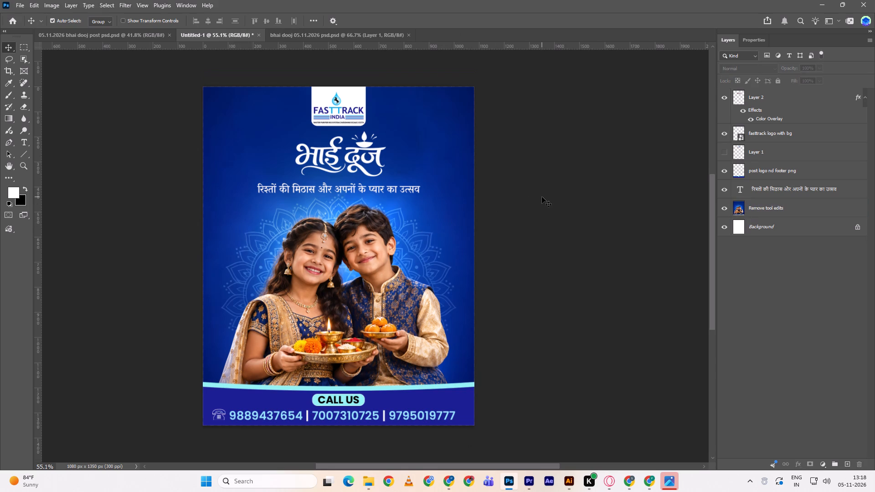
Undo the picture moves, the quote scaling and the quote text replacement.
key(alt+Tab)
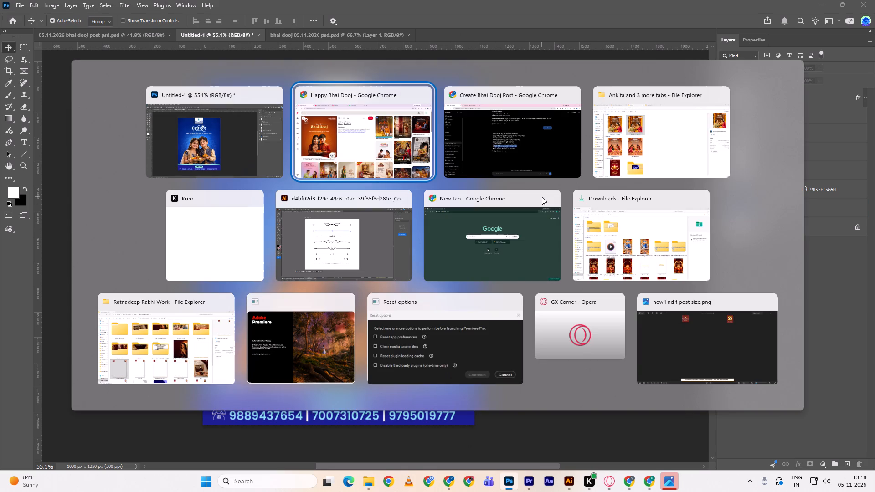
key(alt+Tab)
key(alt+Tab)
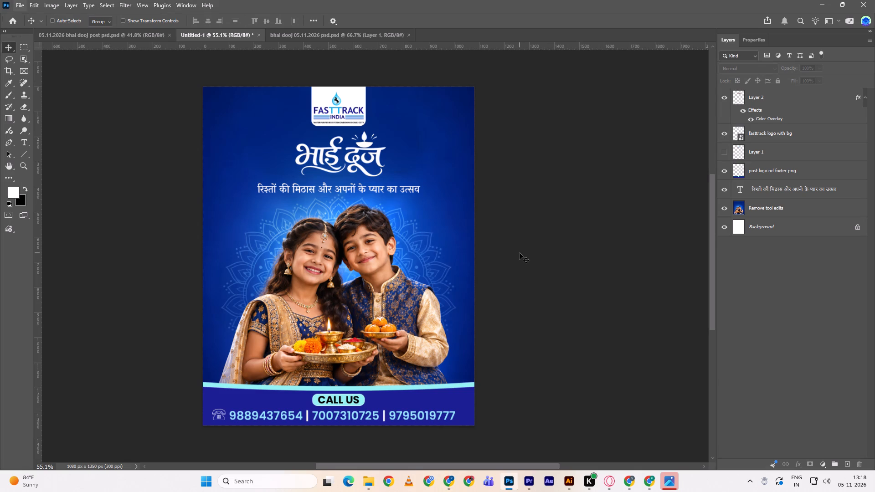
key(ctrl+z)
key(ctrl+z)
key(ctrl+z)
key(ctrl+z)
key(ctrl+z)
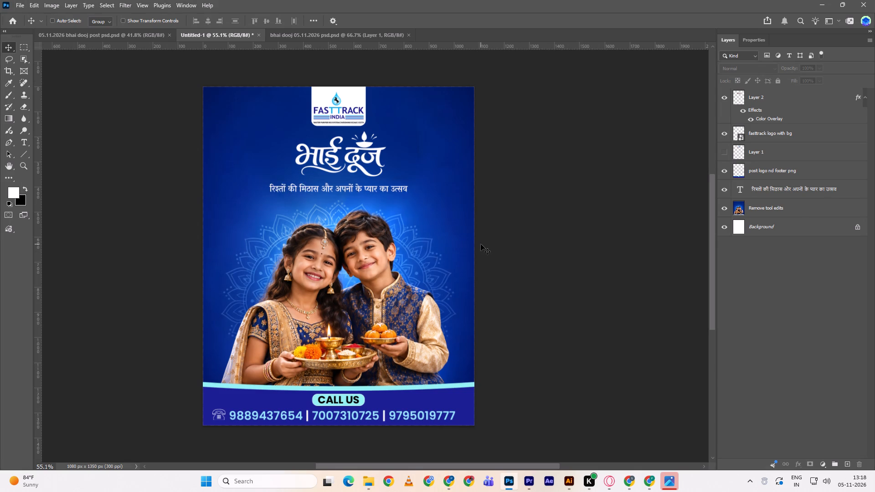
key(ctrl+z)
Break the Hindi quote into two centred lines, starting the second line at "भाई-बहन".
triple_click(371, 186)
click(371, 186)
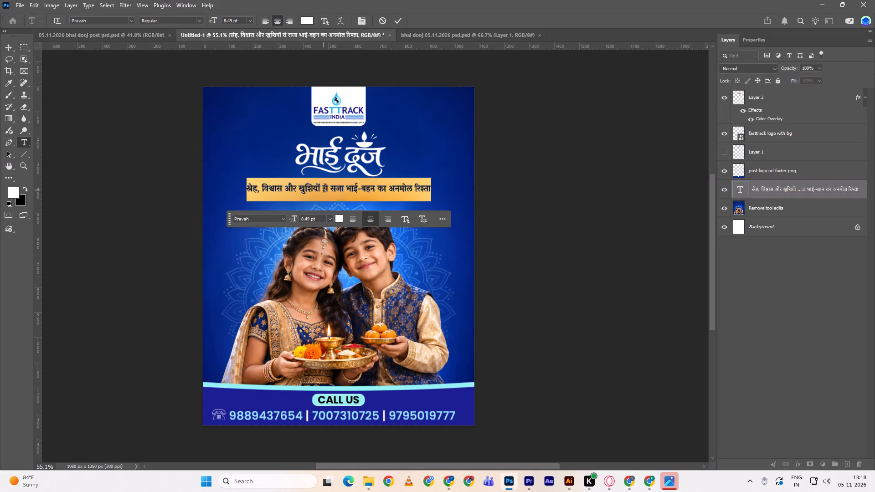
click(346, 188)
key(Return)
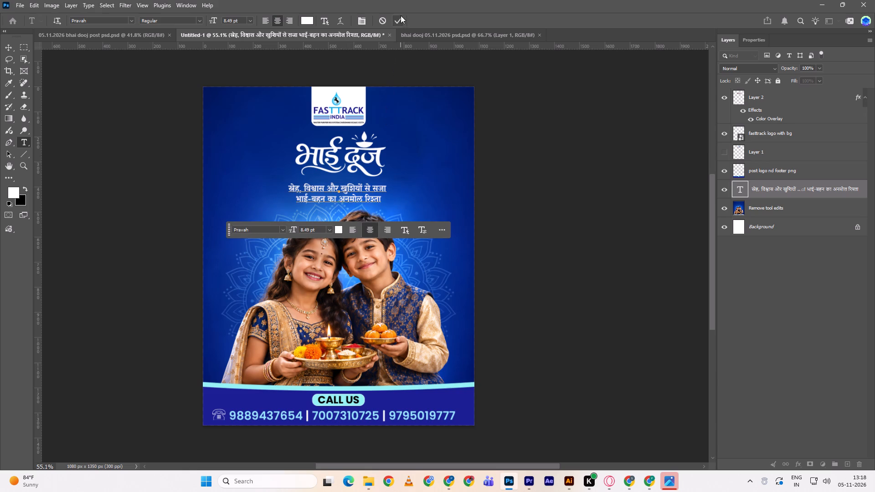
click(401, 15)
Scale the two-line quote up to about 10.27 pt and nudge it down 2 px.
key(ctrl+t)
alt+drag(391, 195, 409, 195)
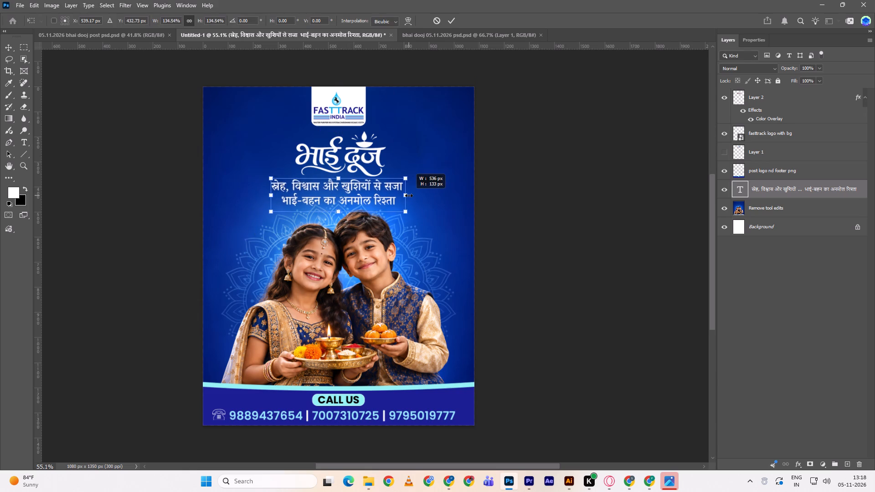
alt+drag(409, 195, 402, 195)
click(452, 21)
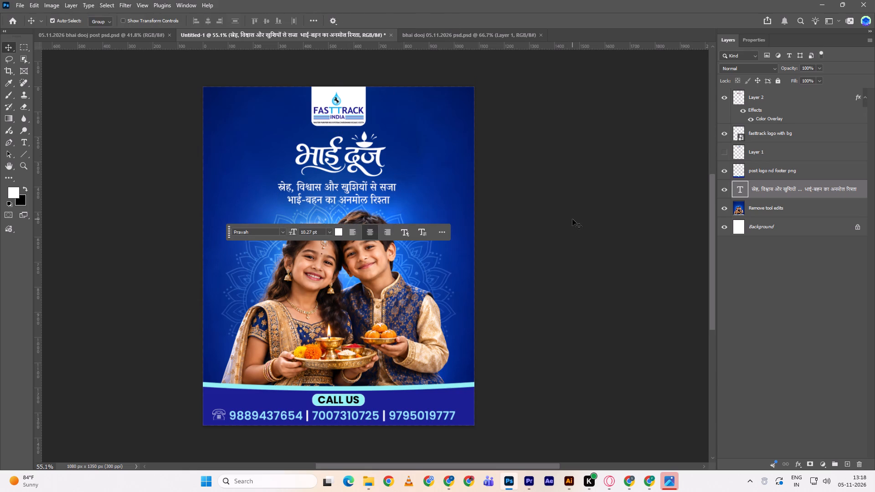
key(Left)
key(Left)
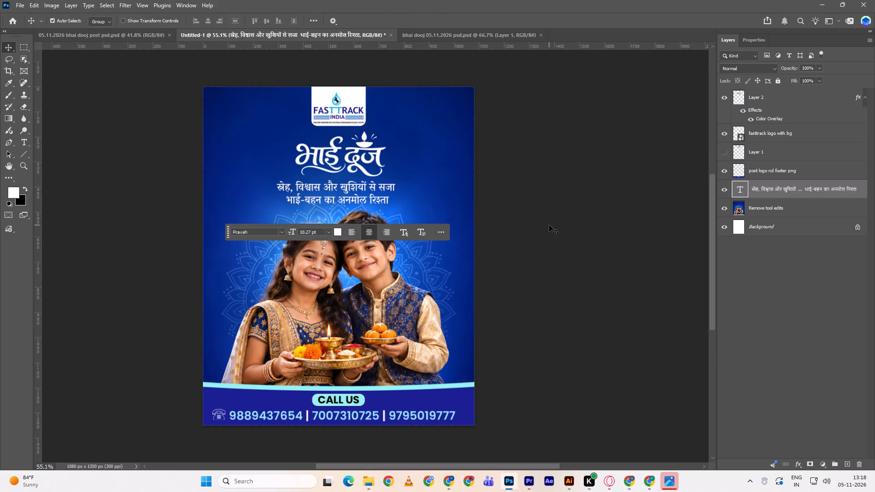
key(ctrl+z)
key(Down)
key(Down)
click(549, 225)
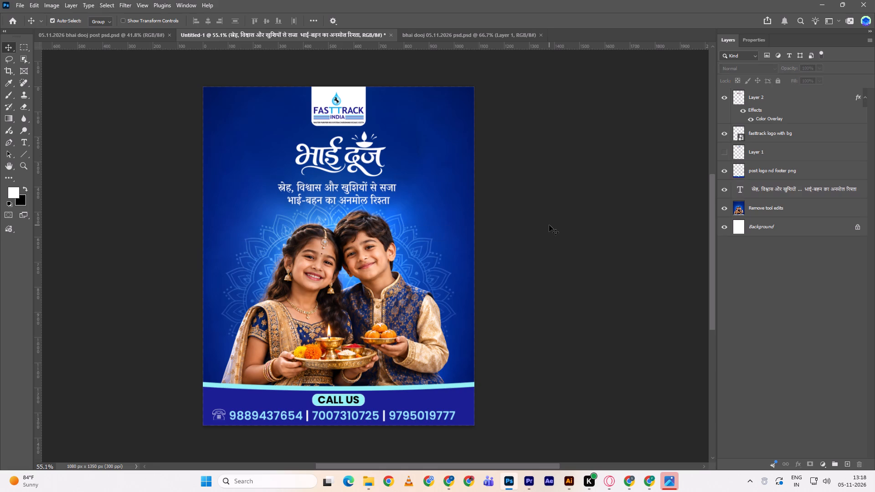
Scale the two-line quote up to about 11.73 pt and nudge it down 4 px.
key(ctrl+t)
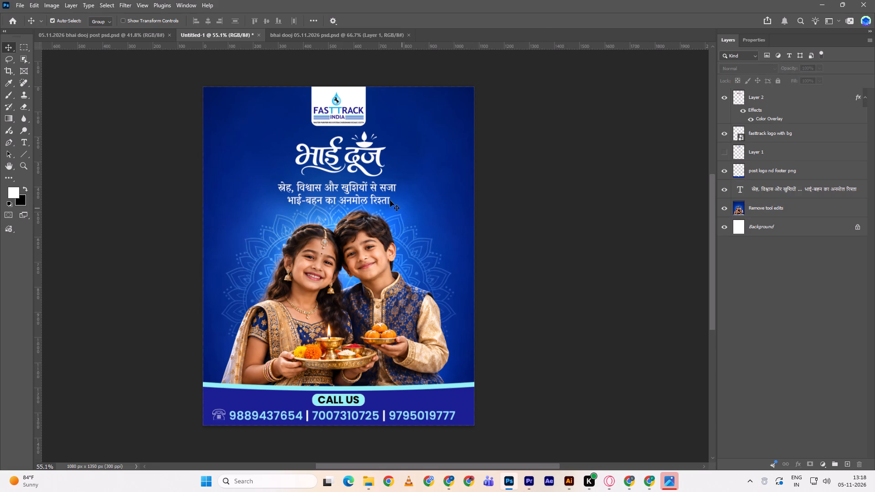
double_click(382, 196)
key(ctrl+t)
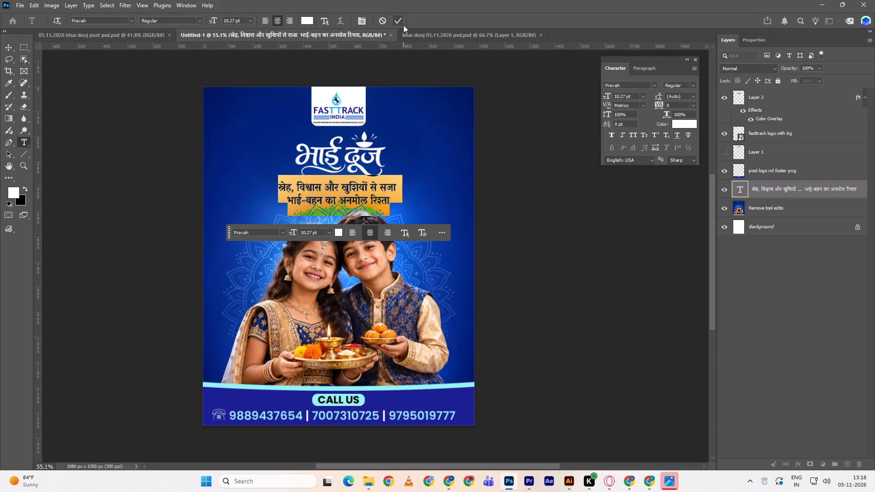
click(398, 18)
key(ctrl+t)
alt+drag(397, 195, 406, 196)
click(450, 23)
key(Down)
key(Down)
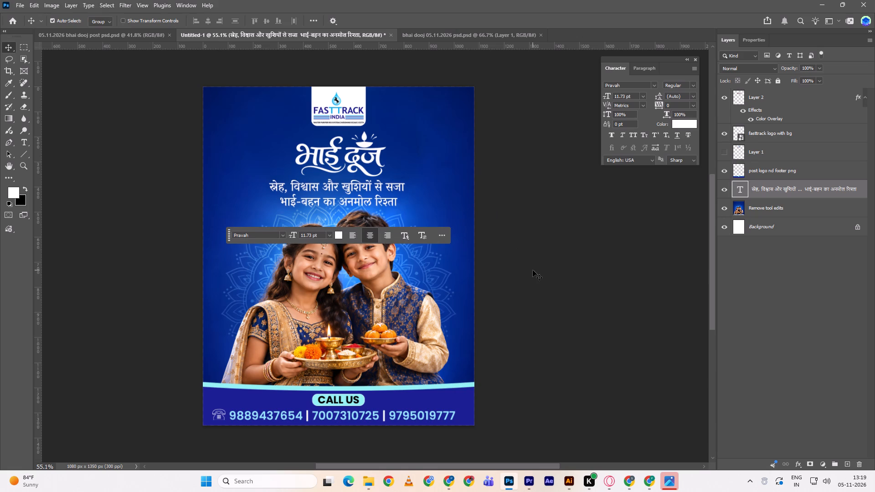
key(Down)
key(Down)
Nudge the picture layer of the two children down 4 px.
click(449, 292)
key(Down)
key(Down)
key(Down)
key(Down)
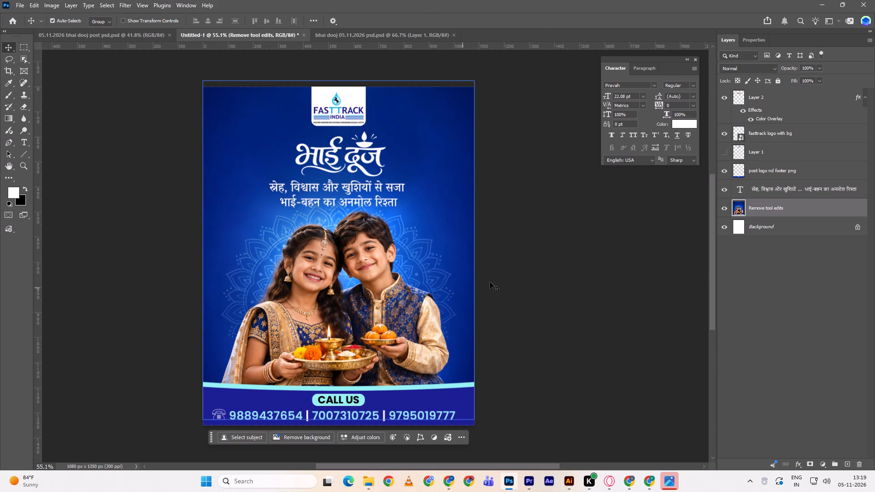
Nudge the भाई दूज heading up 2 px, away from the quote.
double_click(350, 161)
key(Up)
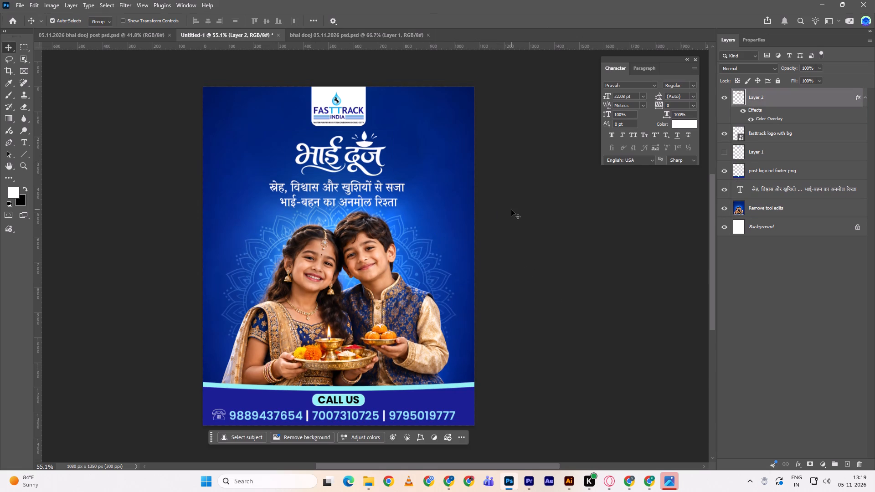
key(Up)
click(511, 210)
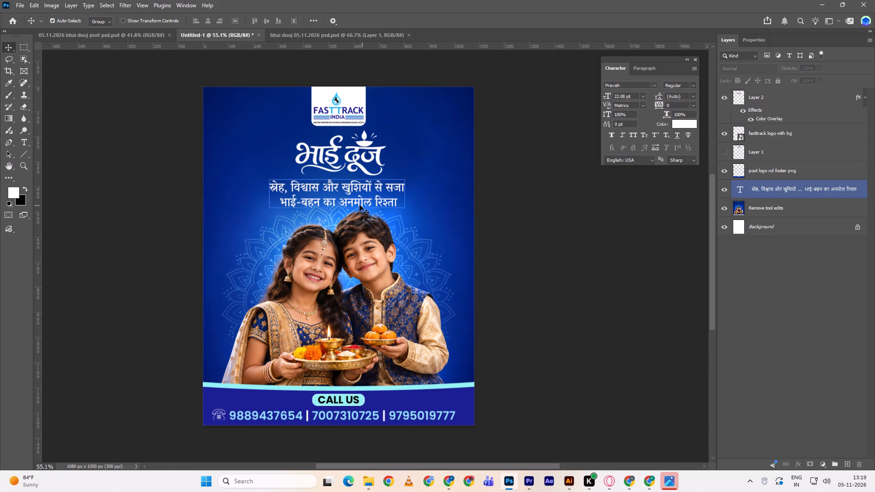
Nudge the two-line quote down 1 px below the heading.
double_click(360, 205)
key(Down)
double_click(394, 18)
key(Down)
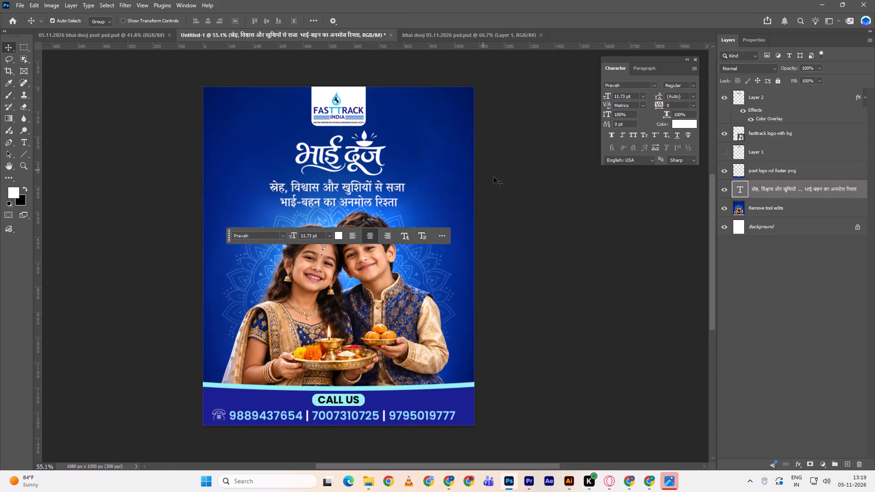
Nudge the picture layer of the two children down another 2 px.
double_click(454, 197)
key(Down)
key(Down)
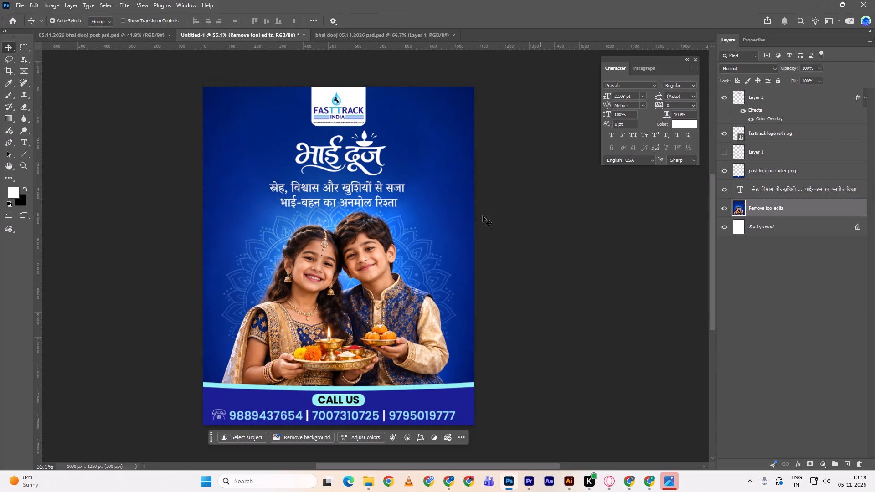
Nudge the two-line quote down another 2 px and clear the selection.
click(374, 201)
key(Down)
key(Down)
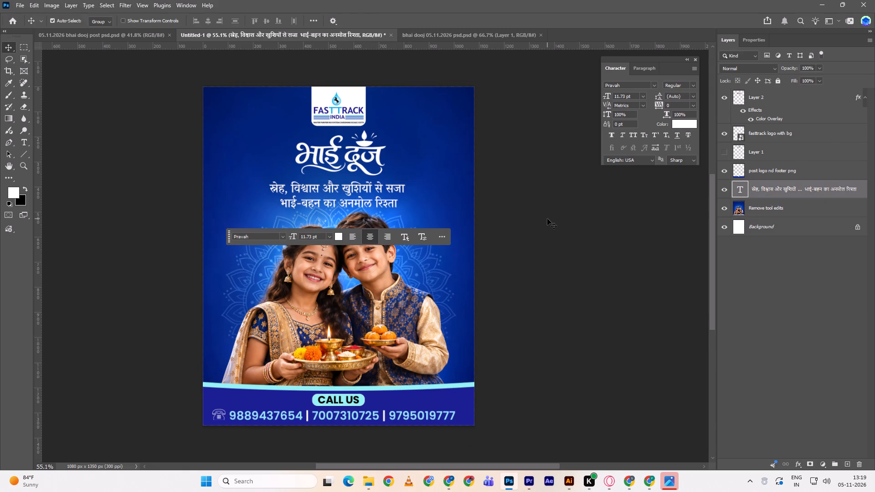
click(547, 219)
Compare the blue post's layout with the Matadin Ratanlal Bhai Dooj design in the other open document.
scroll(547, 219, up, 1)
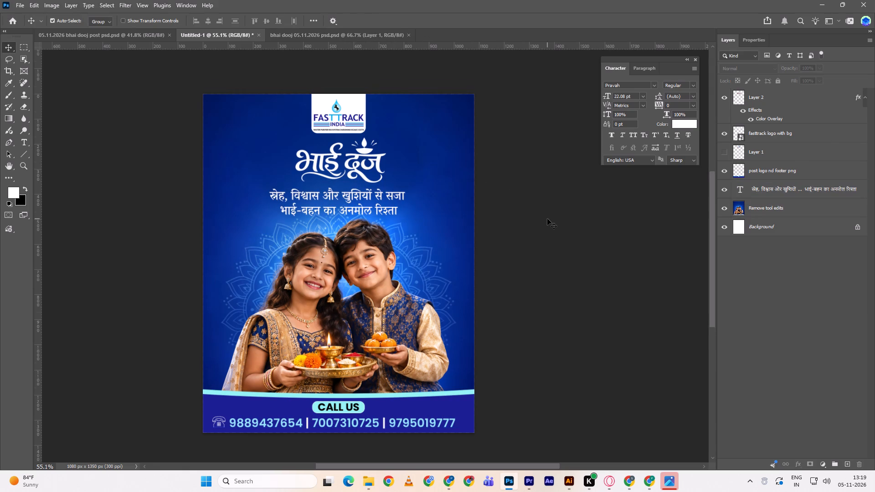
scroll(547, 219, down, 1)
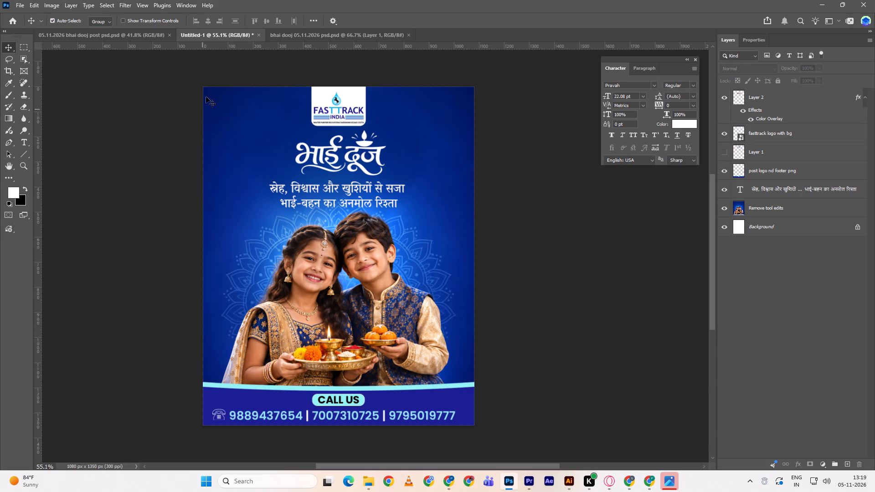
double_click(305, 41)
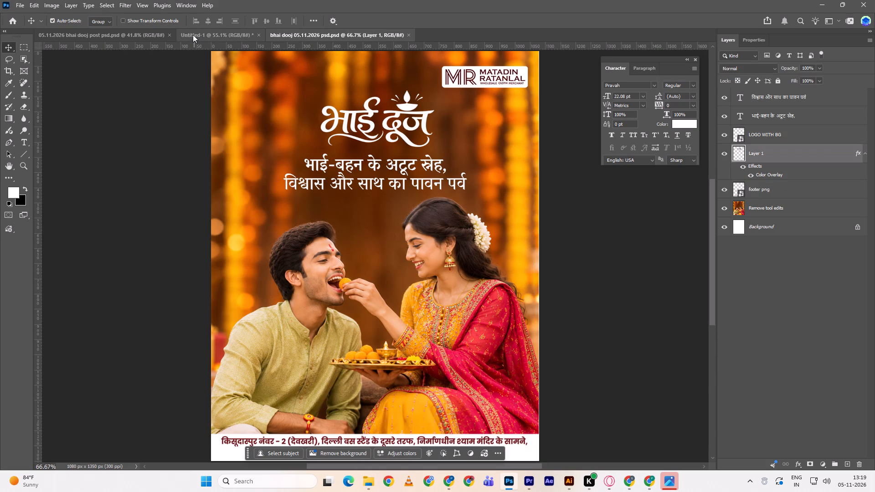
click(193, 35)
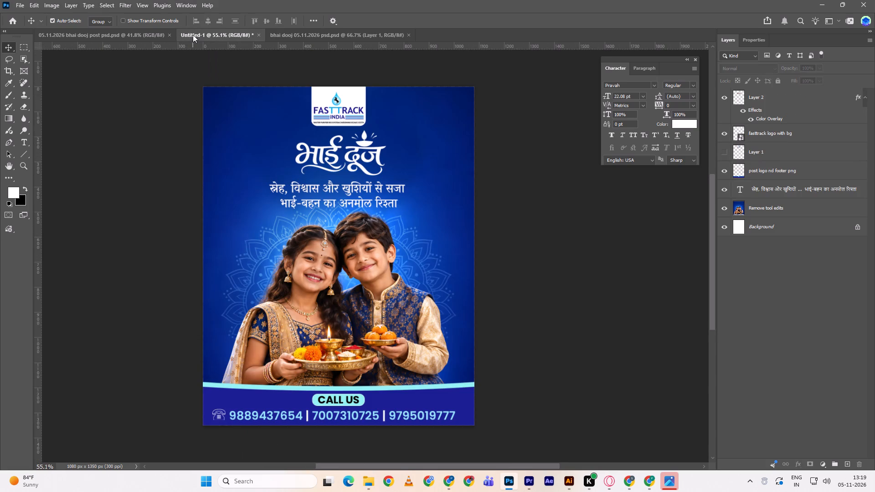
ctrl+scroll(327, 207, down, 4)
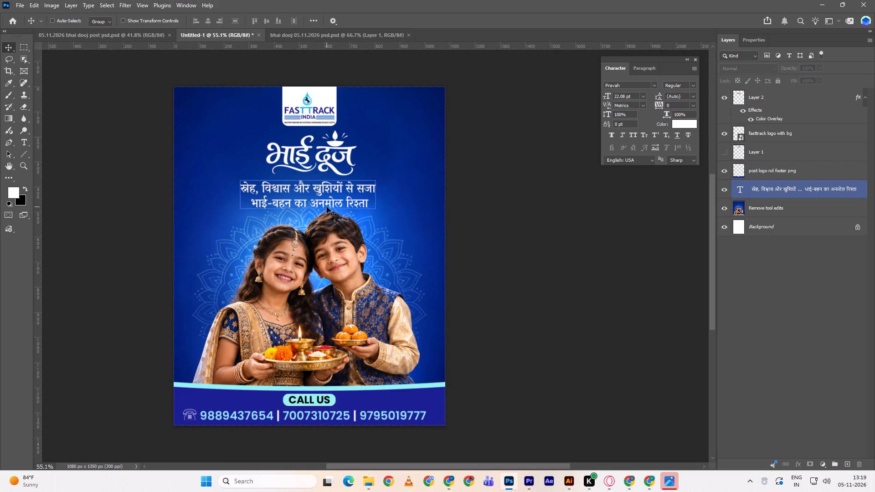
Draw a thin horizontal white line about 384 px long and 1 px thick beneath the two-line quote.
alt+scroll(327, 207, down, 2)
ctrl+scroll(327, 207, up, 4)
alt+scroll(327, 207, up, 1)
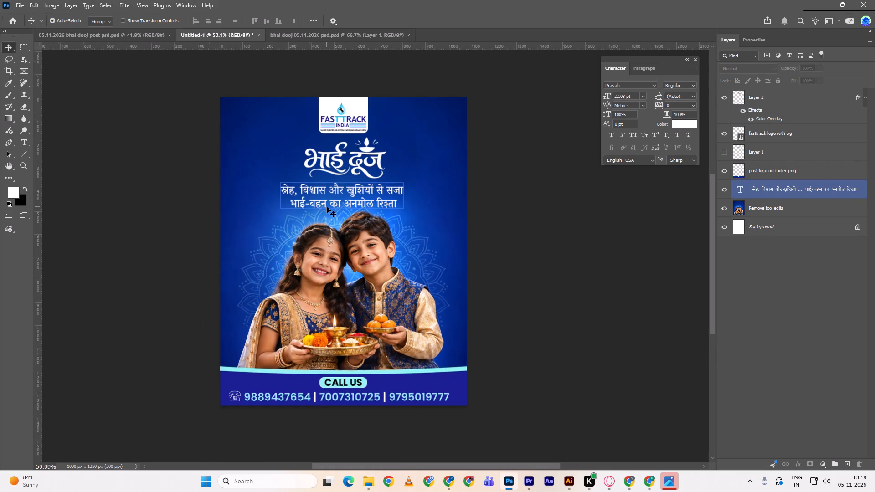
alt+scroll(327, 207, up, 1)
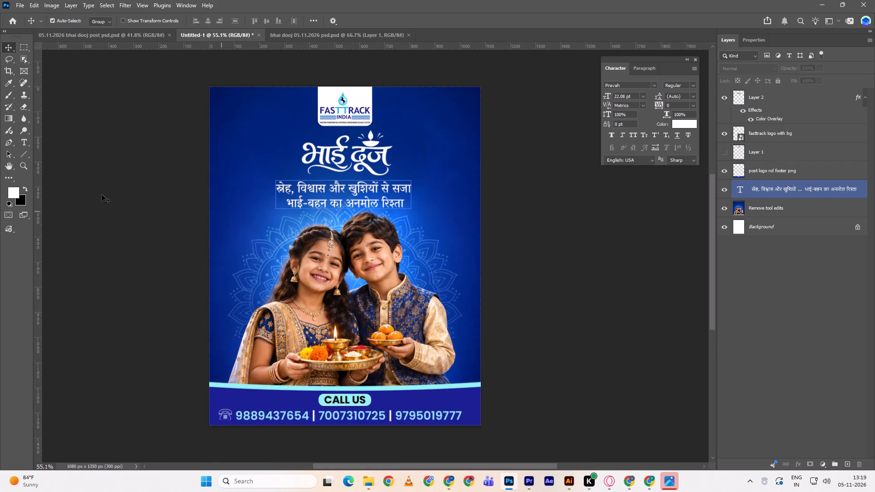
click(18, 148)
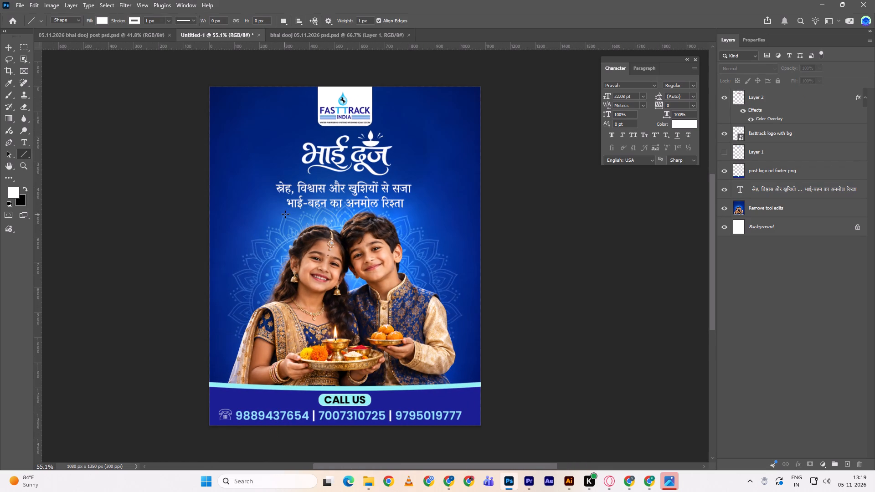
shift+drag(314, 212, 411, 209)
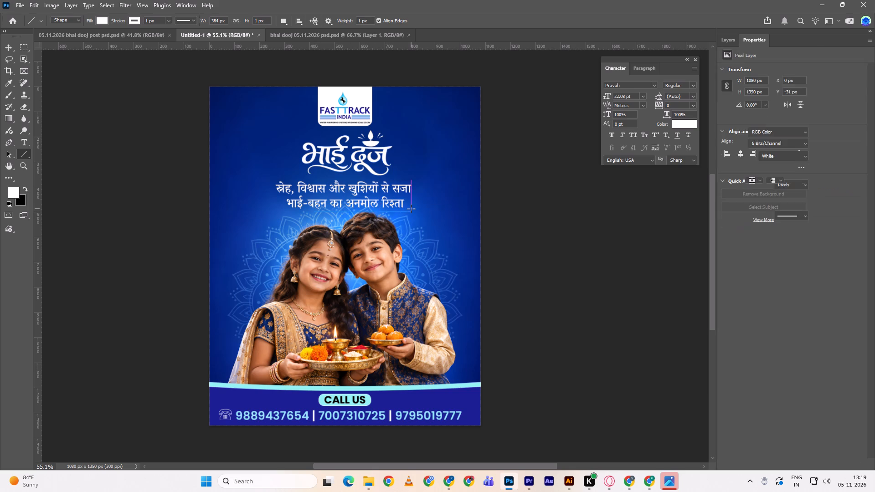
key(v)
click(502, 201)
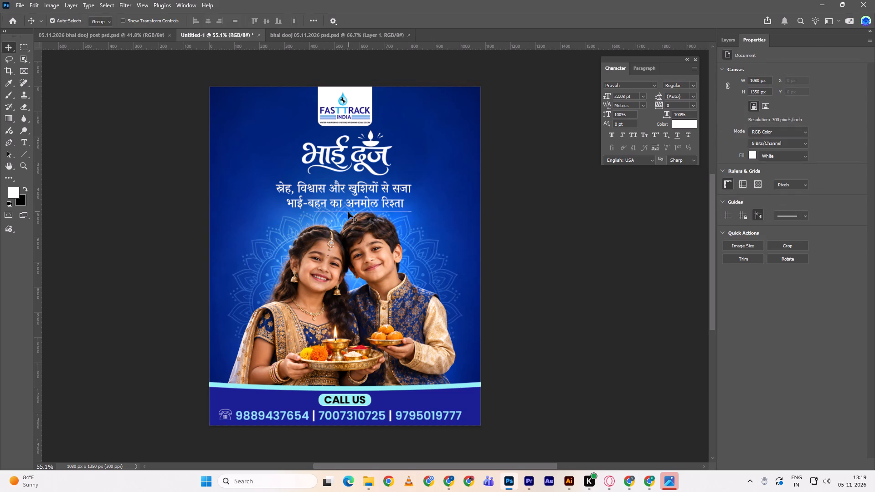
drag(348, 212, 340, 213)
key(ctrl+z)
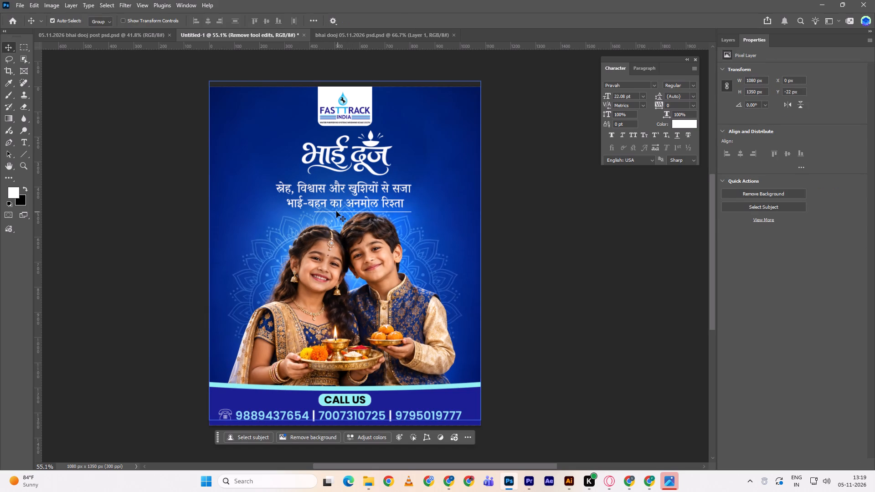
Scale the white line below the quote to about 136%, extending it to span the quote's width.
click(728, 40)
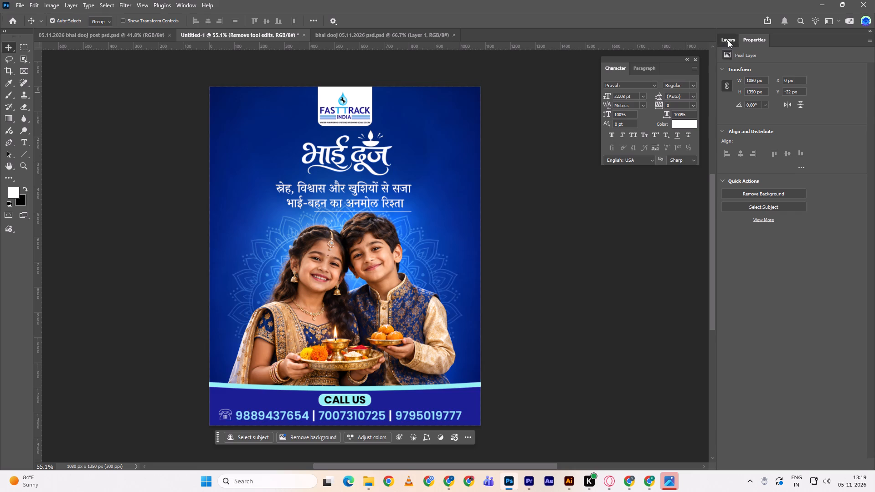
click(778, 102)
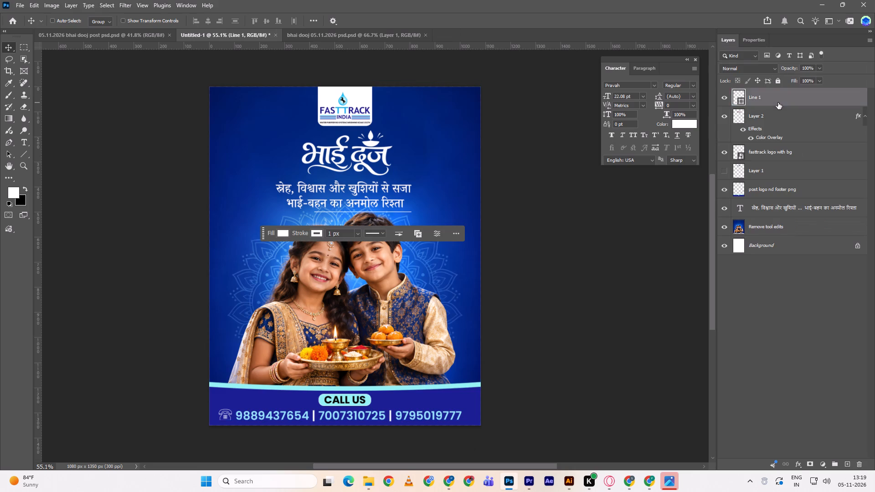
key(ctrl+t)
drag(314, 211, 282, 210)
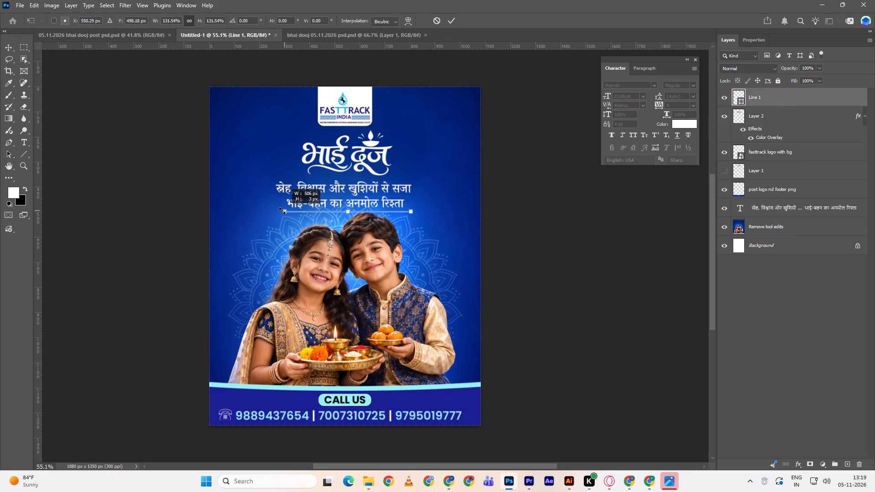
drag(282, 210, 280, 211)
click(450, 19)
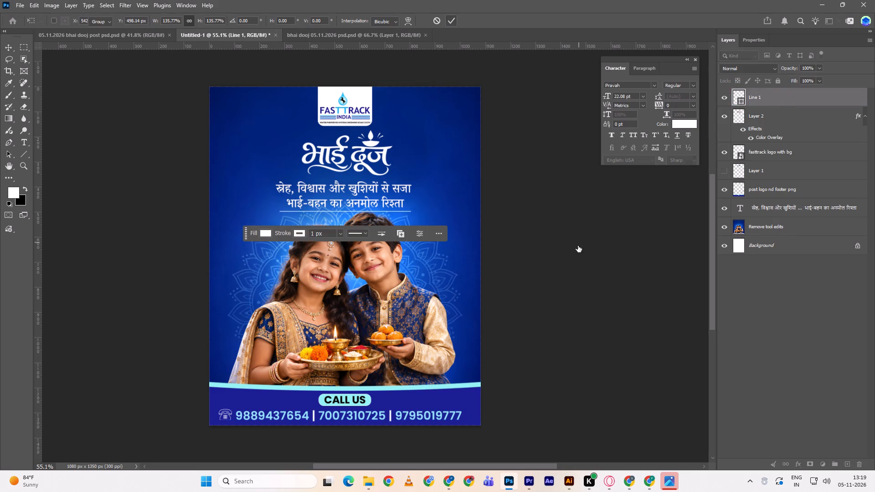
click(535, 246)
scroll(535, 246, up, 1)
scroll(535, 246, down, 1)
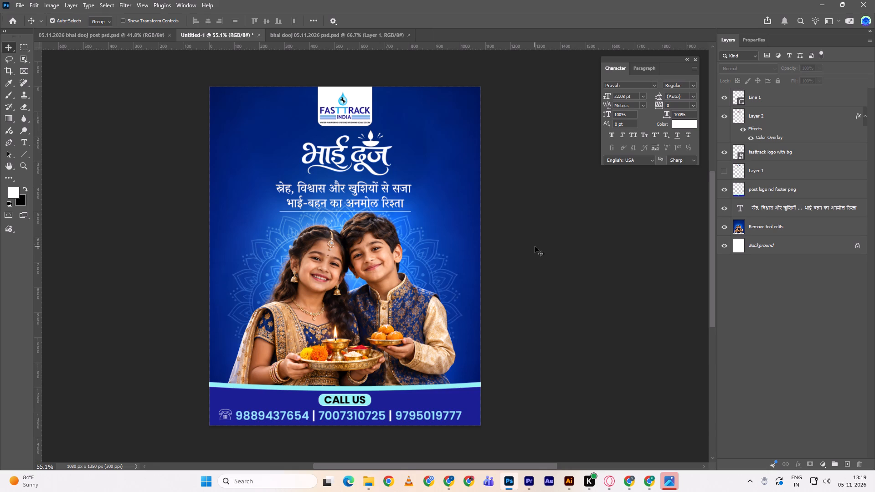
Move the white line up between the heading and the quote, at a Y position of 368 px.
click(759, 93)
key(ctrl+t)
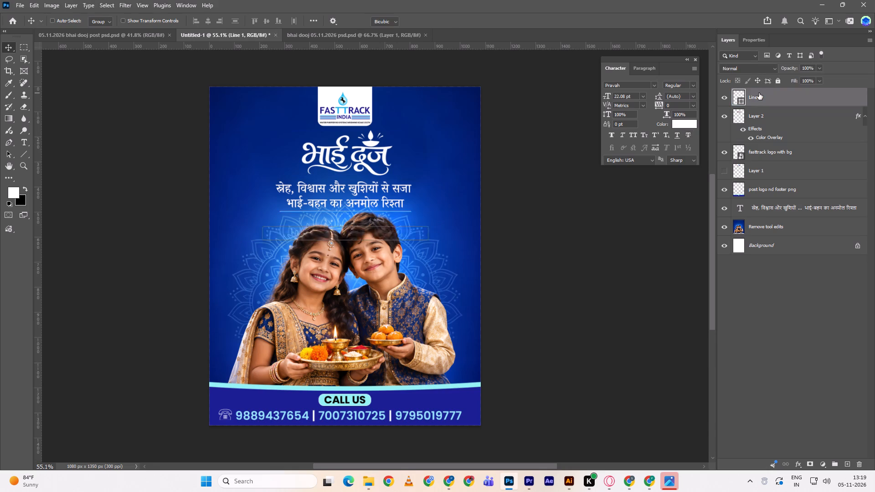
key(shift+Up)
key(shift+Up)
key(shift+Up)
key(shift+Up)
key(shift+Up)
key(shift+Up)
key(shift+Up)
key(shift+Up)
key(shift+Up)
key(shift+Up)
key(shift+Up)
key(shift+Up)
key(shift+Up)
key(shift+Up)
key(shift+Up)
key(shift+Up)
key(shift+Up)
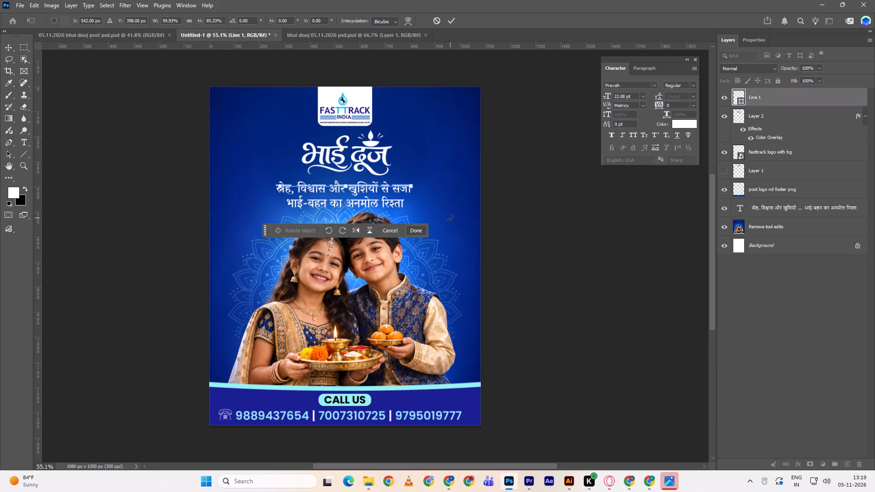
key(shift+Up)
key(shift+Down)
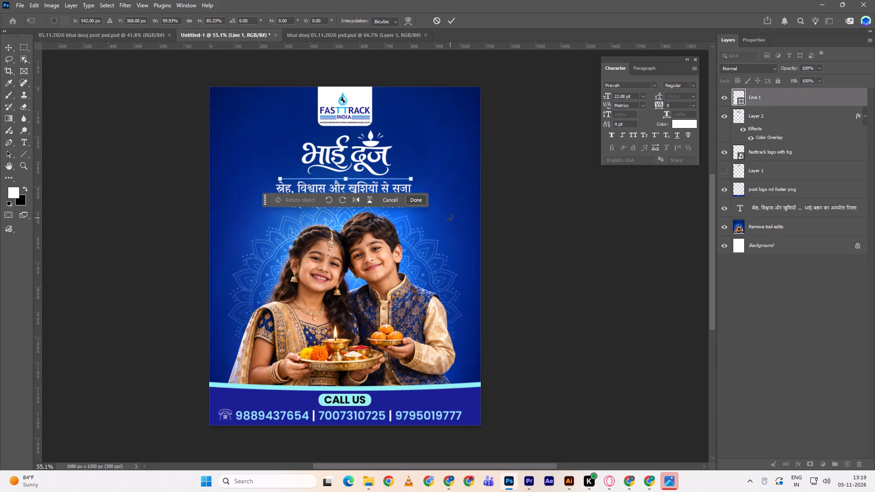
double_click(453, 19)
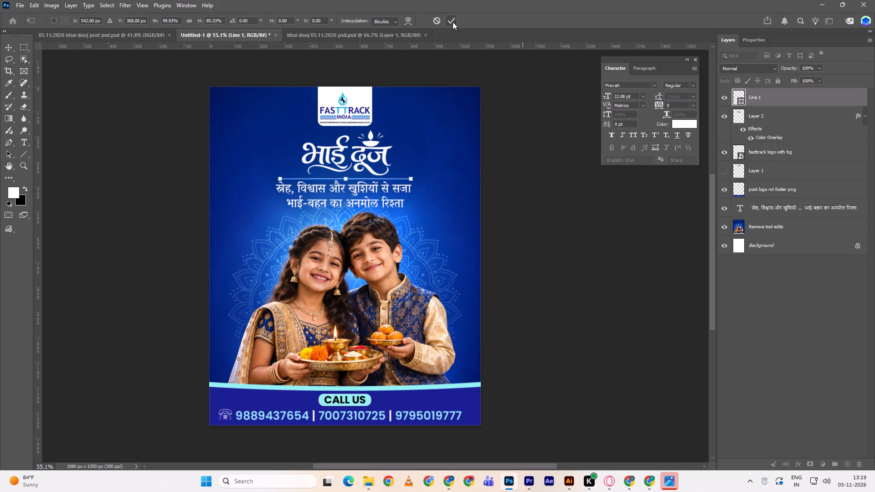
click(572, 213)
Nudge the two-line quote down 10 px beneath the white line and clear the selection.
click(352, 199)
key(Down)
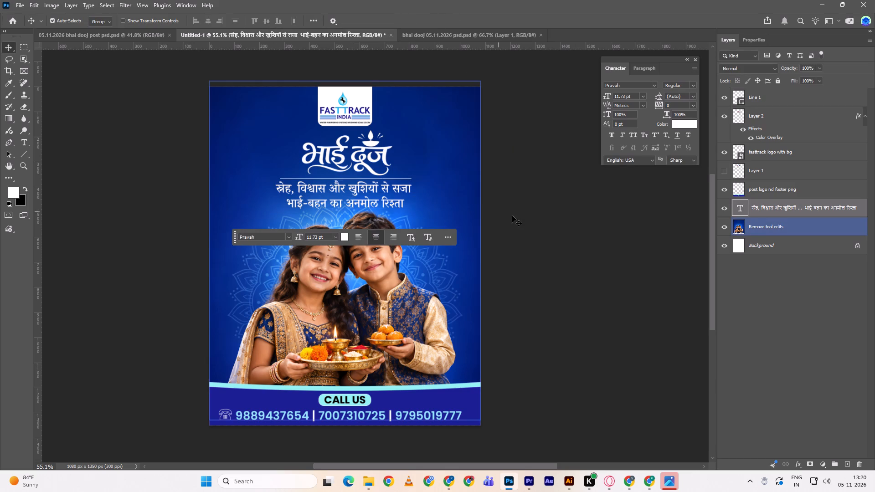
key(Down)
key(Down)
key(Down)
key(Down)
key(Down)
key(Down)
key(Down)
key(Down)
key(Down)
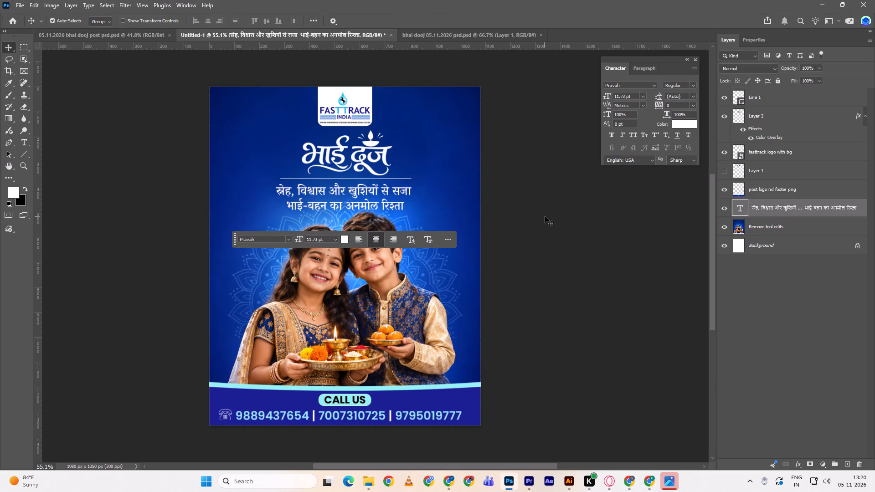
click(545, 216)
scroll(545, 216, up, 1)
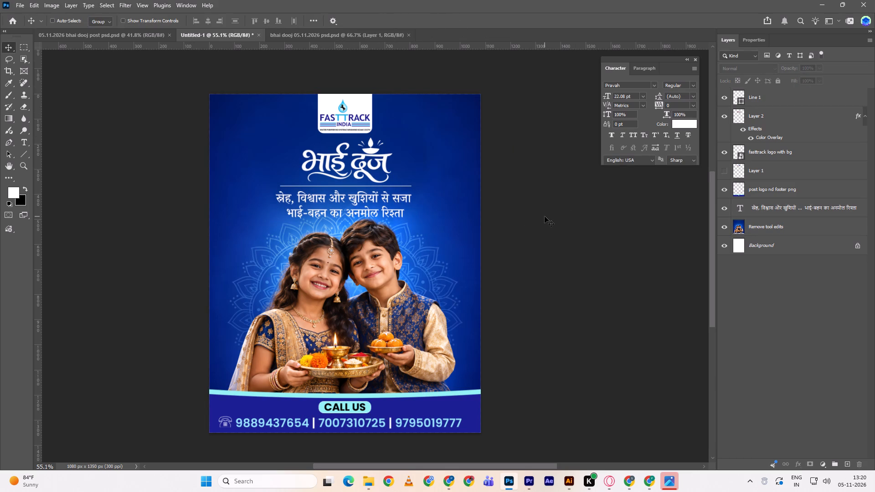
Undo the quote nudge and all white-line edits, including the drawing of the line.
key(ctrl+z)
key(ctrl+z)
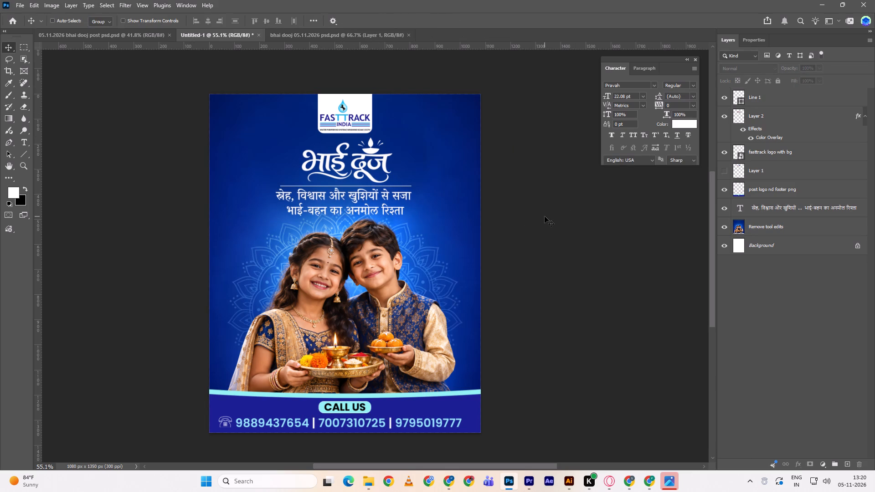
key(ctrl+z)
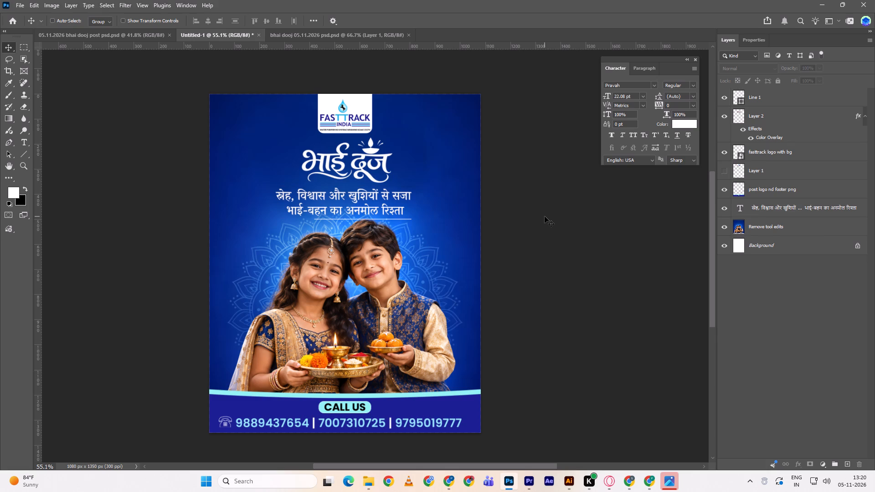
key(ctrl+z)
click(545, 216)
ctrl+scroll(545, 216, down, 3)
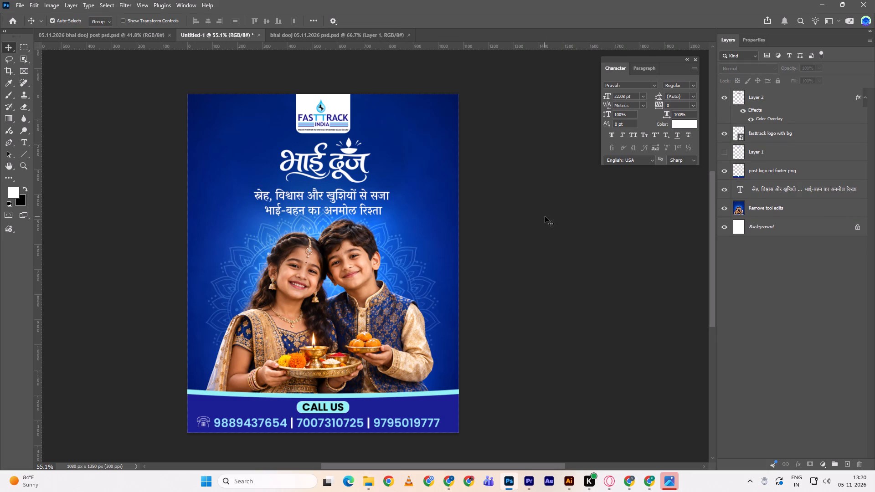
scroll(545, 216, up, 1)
Start saving the post as a Photoshop file in the Daily posts folder inside Fasttrack.
key(ctrl+s)
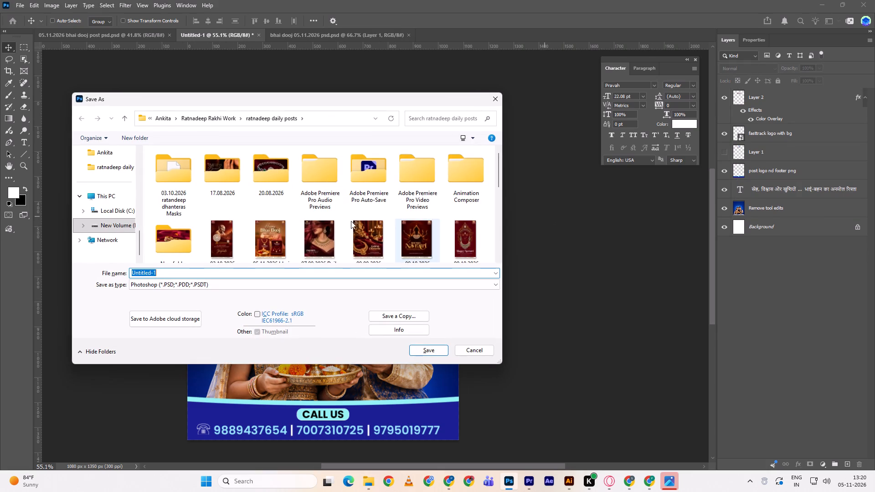
scroll(108, 214, up, 4)
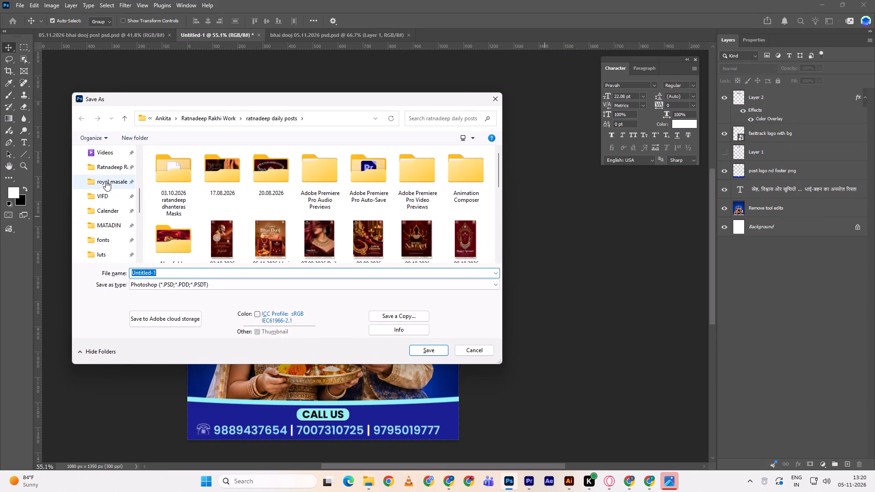
scroll(100, 200, up, 1)
double_click(101, 179)
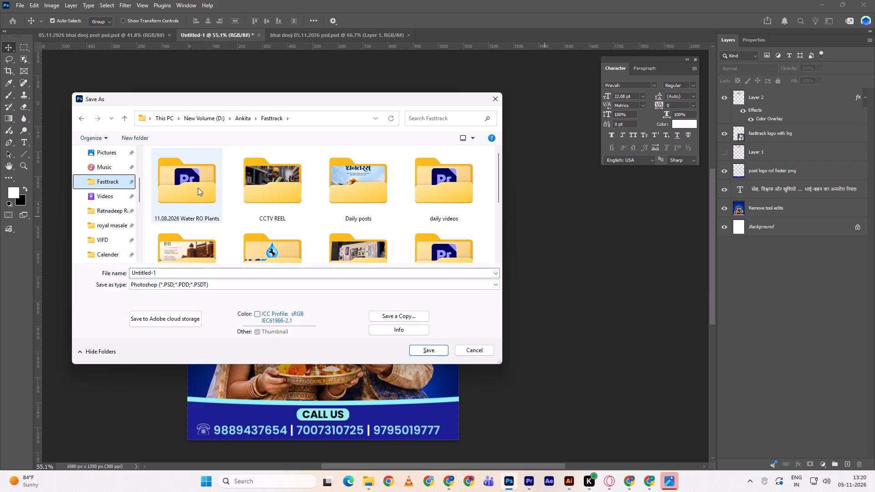
double_click(370, 188)
Name the Photoshop file "05.11.2026 bhai dooj psd" and save it.
click(295, 273)
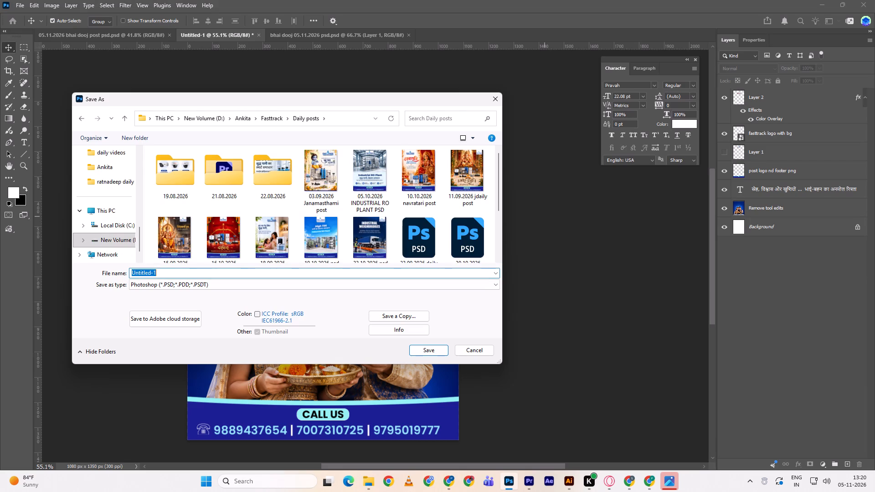
text(05.11.2026)
key(space)
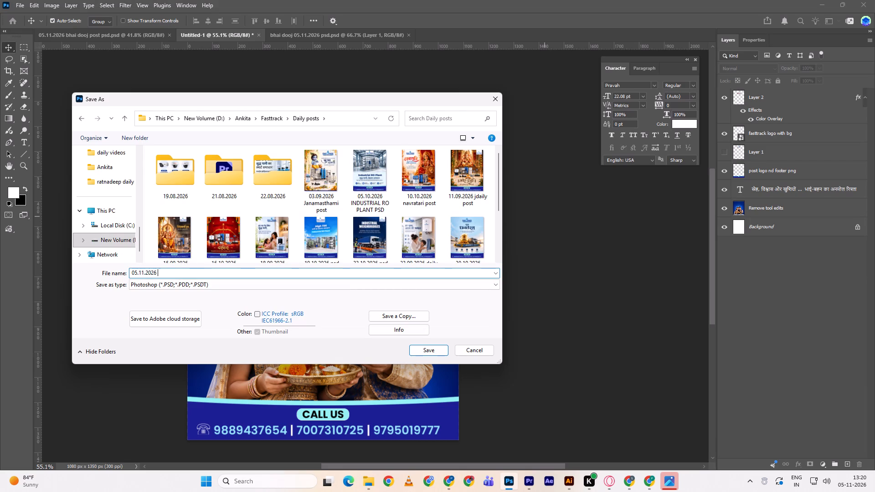
text(fasttra)
key(BackSpace)
key(BackSpace)
key(BackSpace)
key(BackSpace)
key(BackSpace)
key(BackSpace)
key(BackSpace)
text(bhai)
key(space)
text(dooj psd)
key(Return)
key(Return)
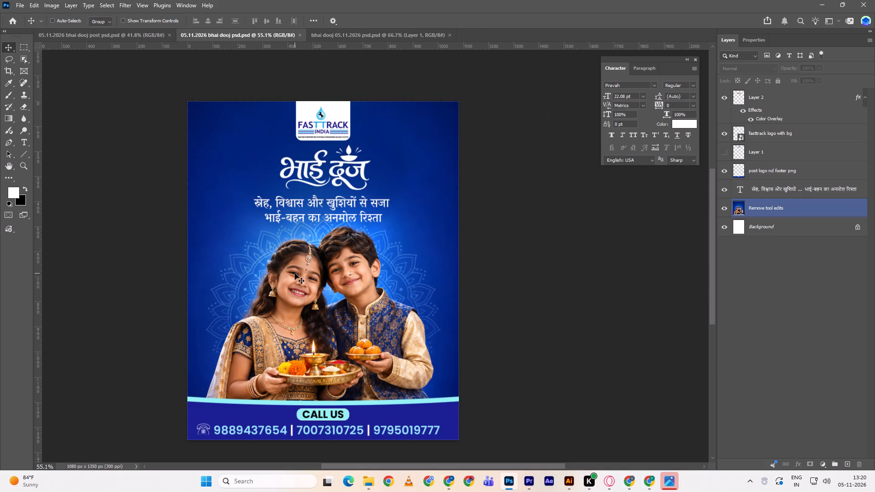
Start exporting the post as a PNG into the Daily posts folder inside Fasttrack.
key(ctrl+w)
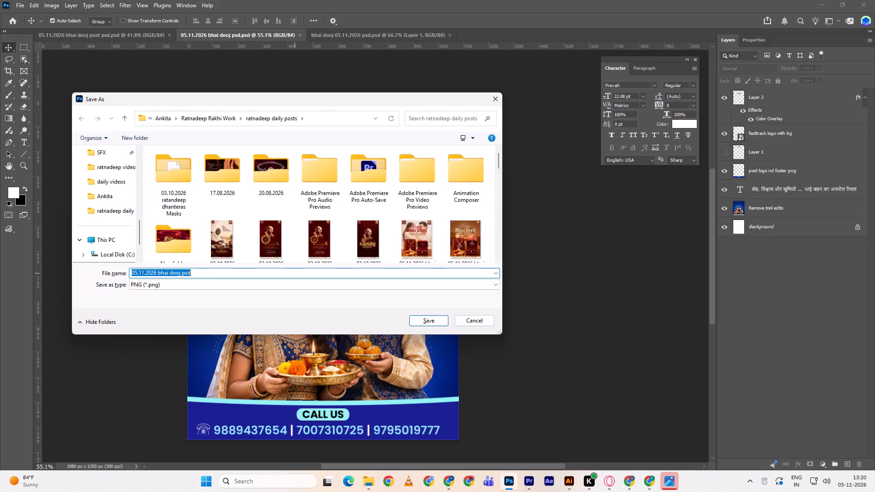
scroll(74, 187, up, 3)
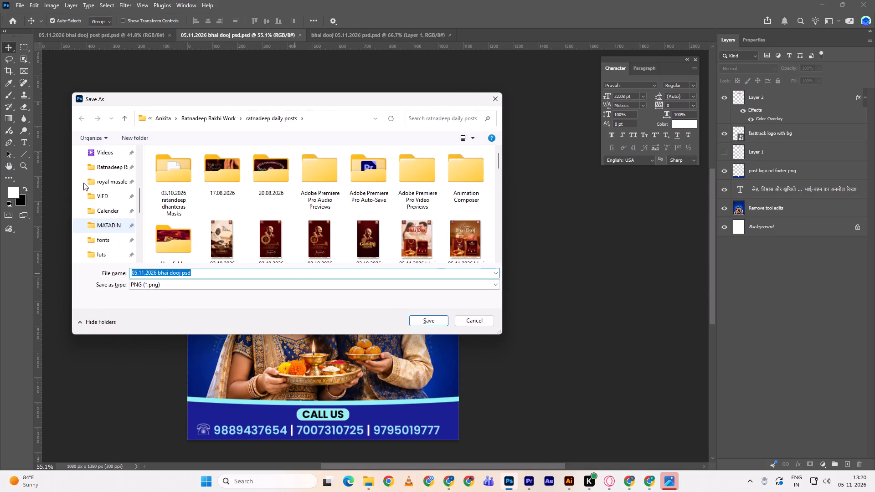
click(106, 181)
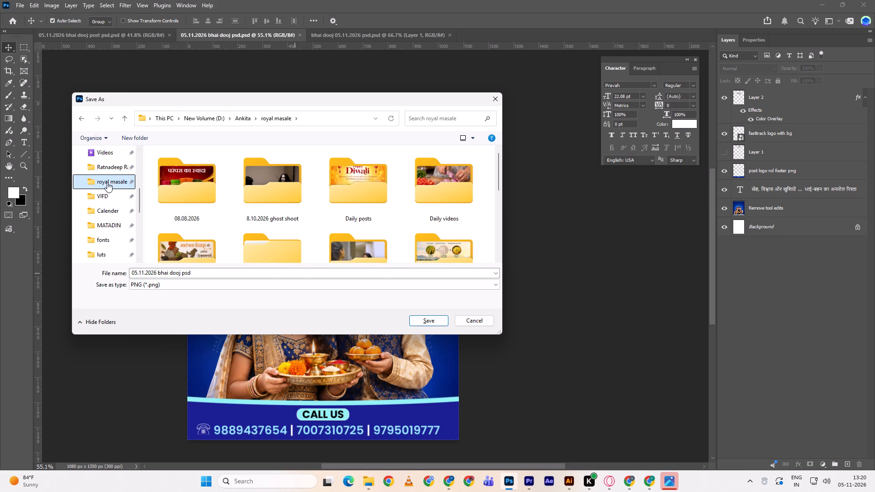
click(106, 169)
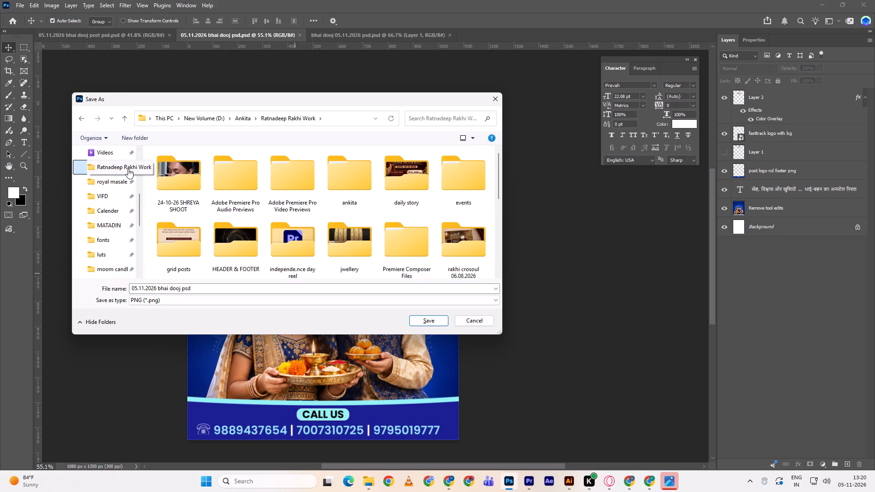
scroll(118, 229, down, 1)
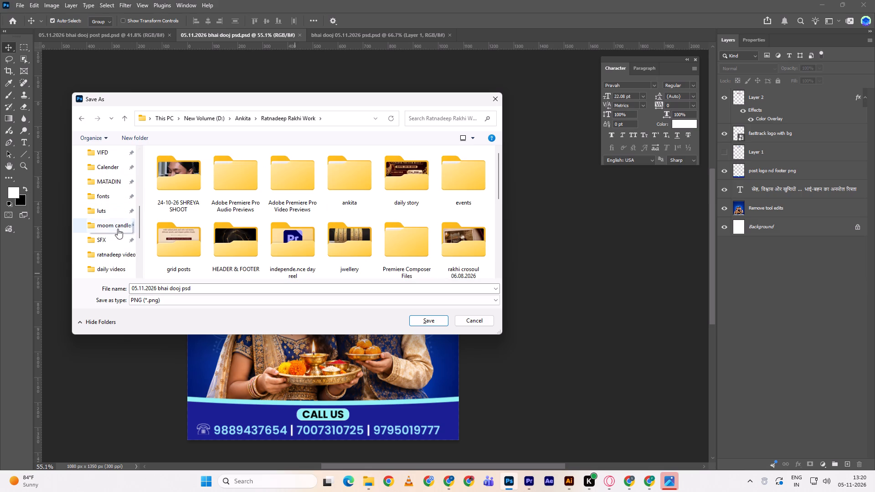
scroll(118, 229, up, 2)
click(111, 185)
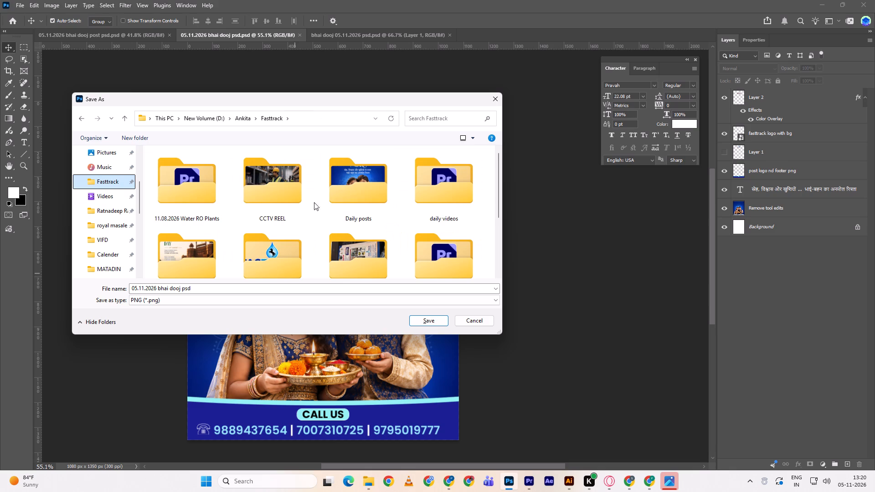
triple_click(344, 196)
Name the PNG "05.11.2026 bhai dooj image" and save it.
triple_click(271, 274)
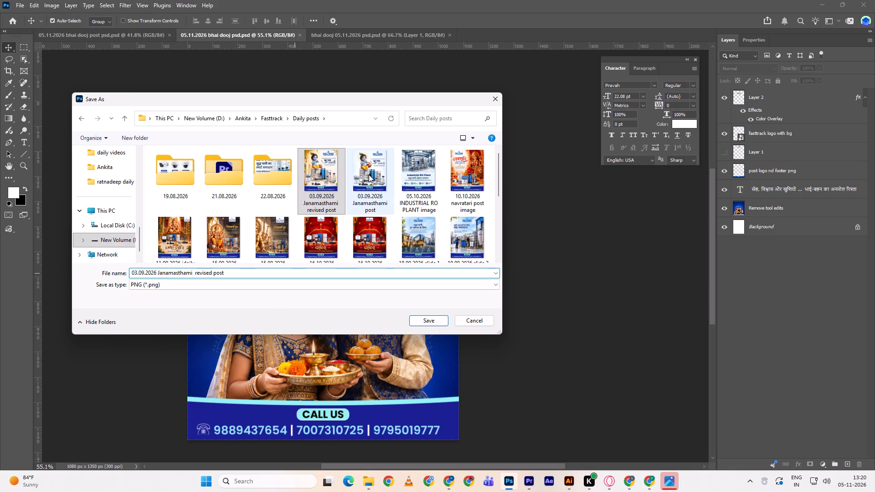
scroll(369, 174, down, 4)
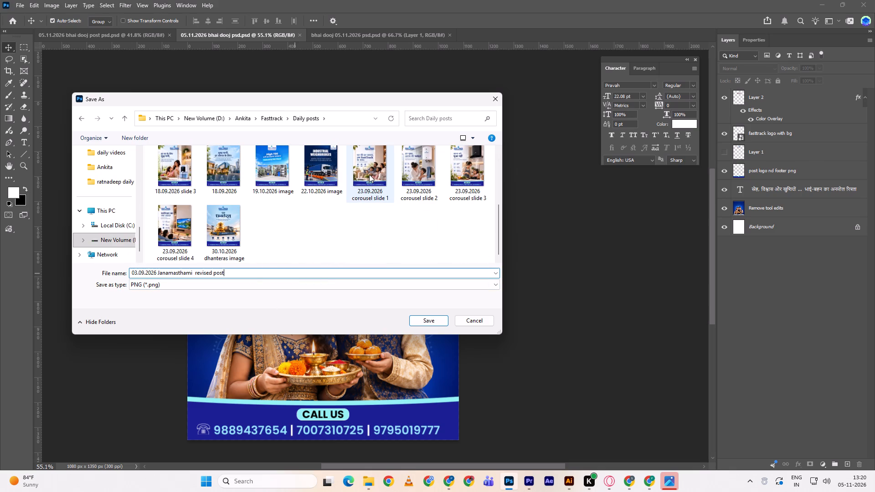
scroll(369, 174, up, 4)
drag(254, 276, 97, 276)
click(97, 276)
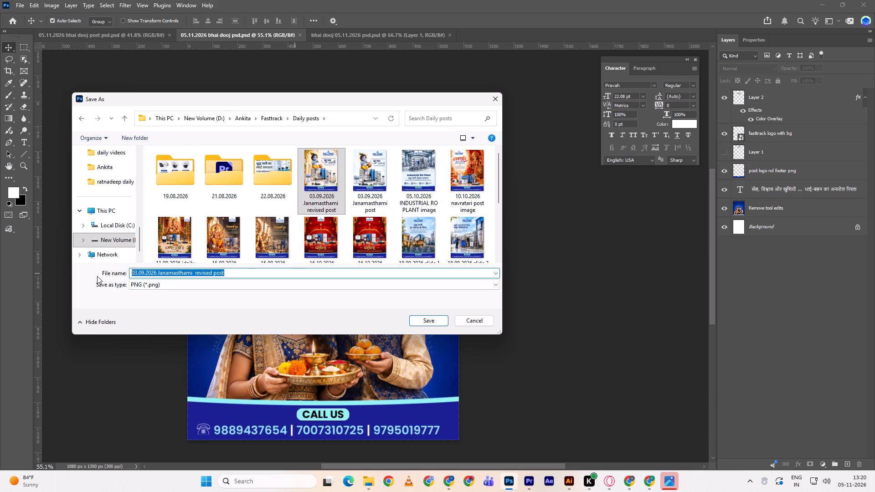
text(05.11)
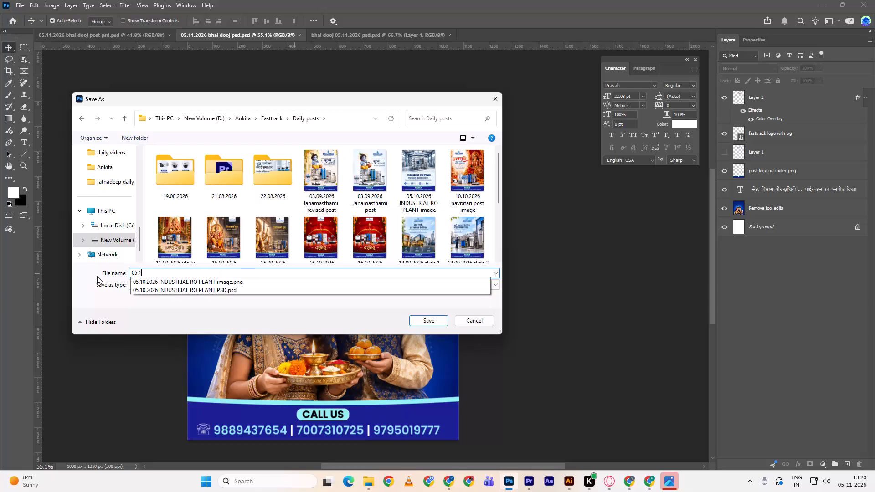
text(.0)
key(BackSpace)
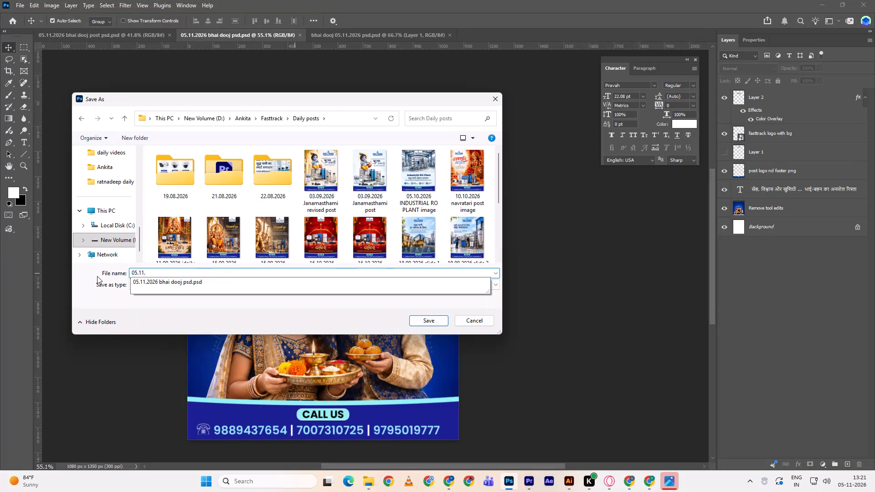
key(Down)
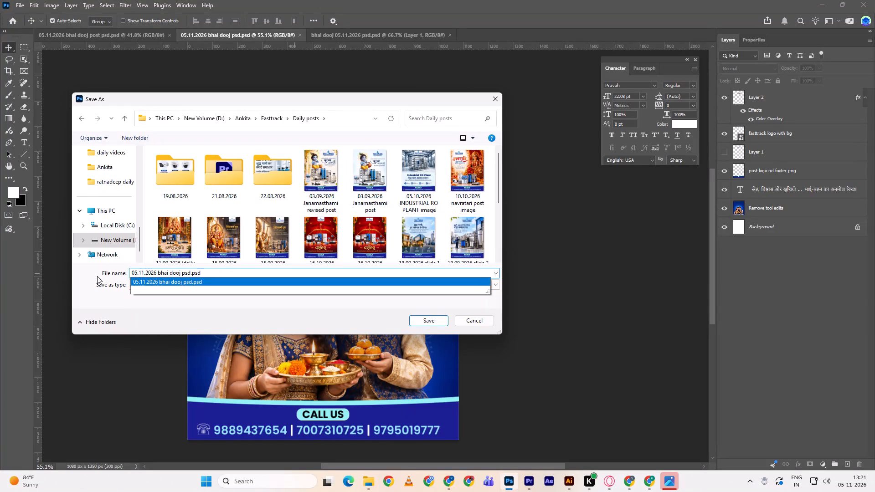
double_click(235, 271)
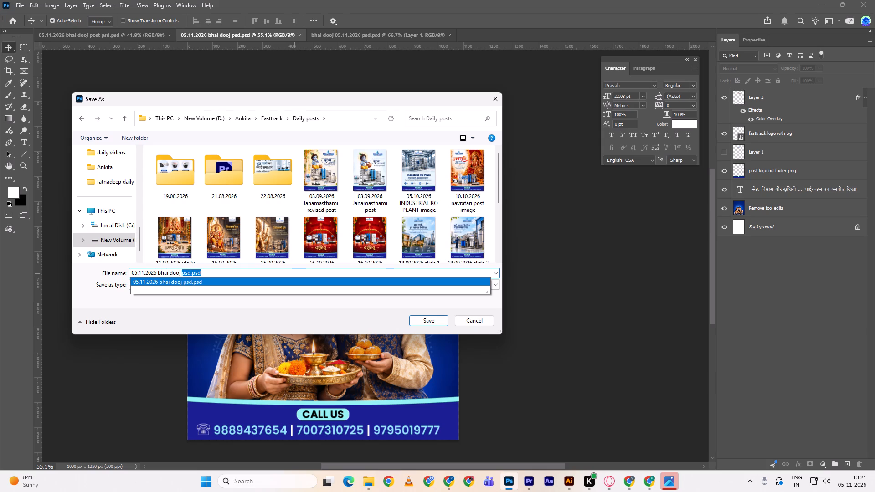
key(BackSpace)
text(image)
key(Return)
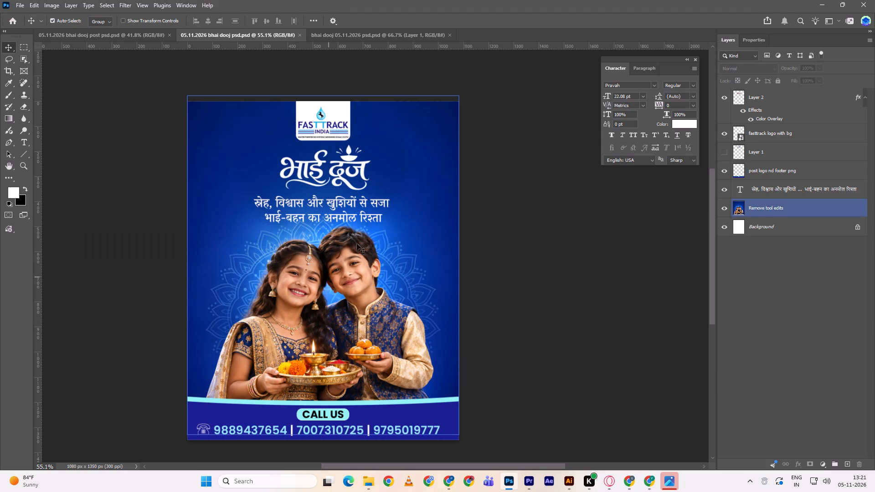
click(511, 269)
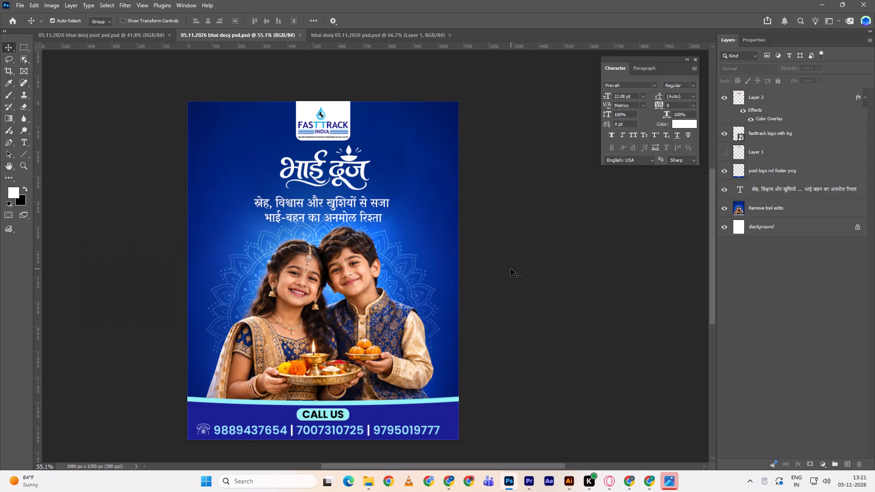
Centre the white Bhai Dooj title horizontally on the canvas and clear the selection.
click(289, 168)
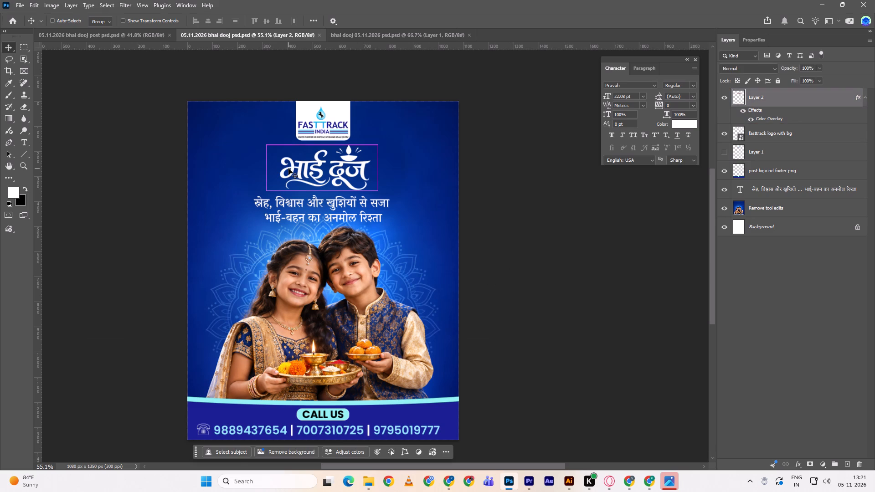
key(ctrl+a)
triple_click(205, 17)
triple_click(205, 17)
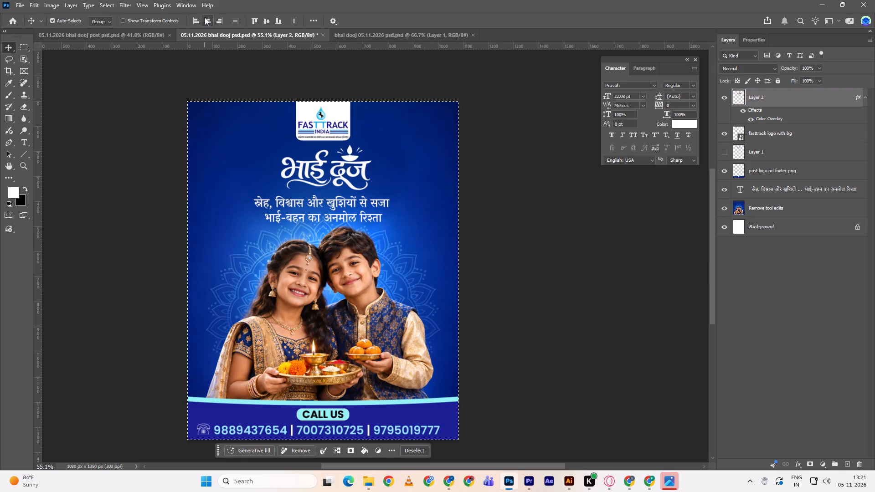
click(205, 17)
key(ctrl+d)
Centre the two-line Hindi quote horizontally on the canvas and clear the selection.
click(302, 201)
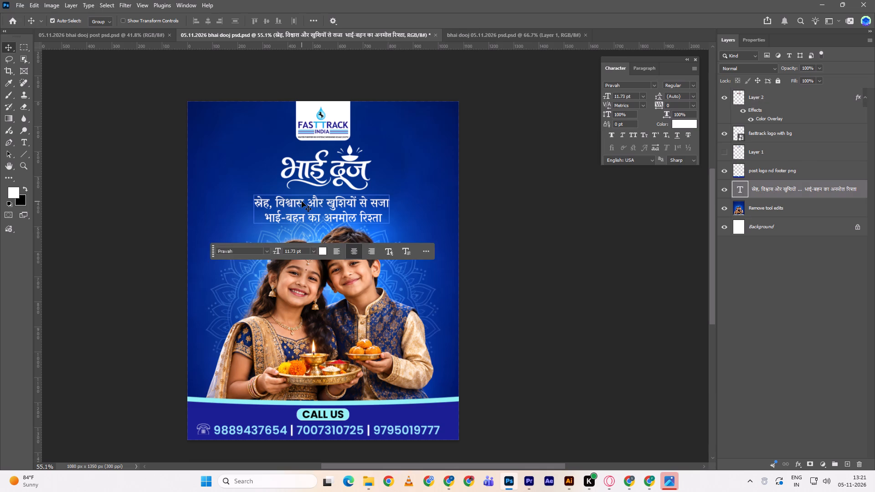
key(ctrl+a)
triple_click(211, 20)
click(211, 20)
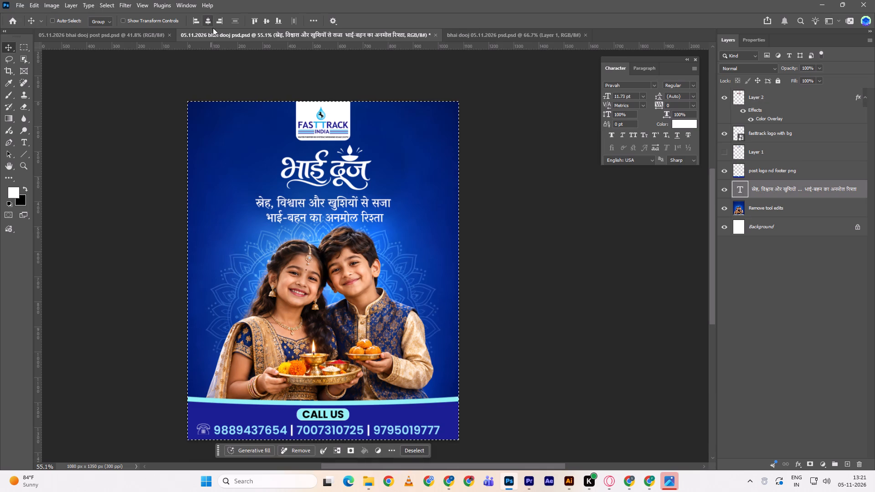
key(ctrl+d)
double_click(547, 253)
Export the post as PNG again, overwriting "05.11.2026 bhai dooj image" in Daily posts.
key(ctrl+w)
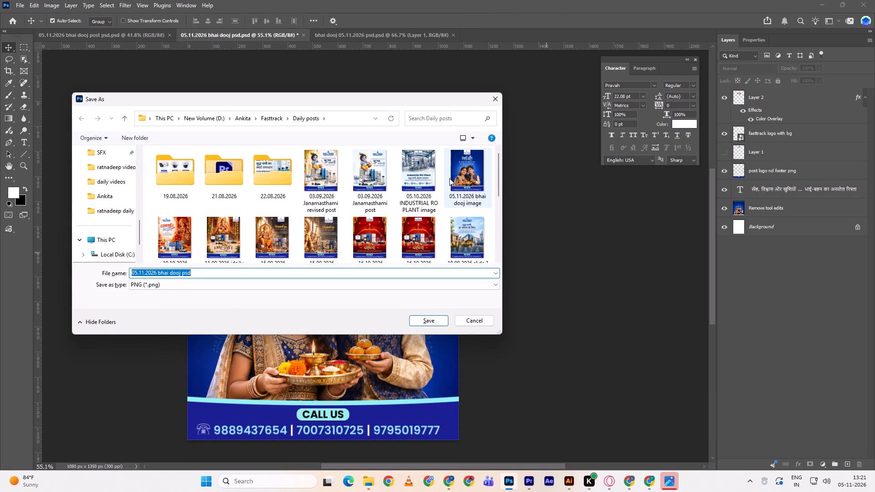
click(452, 177)
click(429, 320)
click(455, 239)
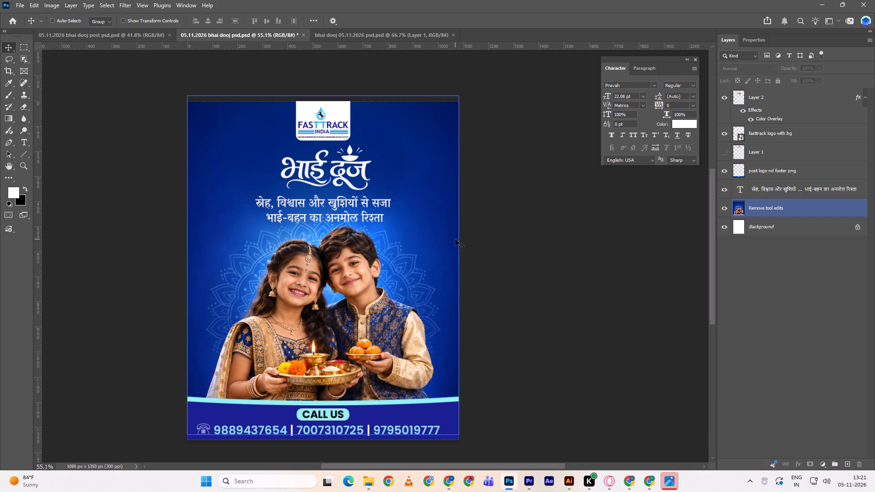
Save the centring changes to the Bhai Dooj Photoshop file.
key(ctrl+s)
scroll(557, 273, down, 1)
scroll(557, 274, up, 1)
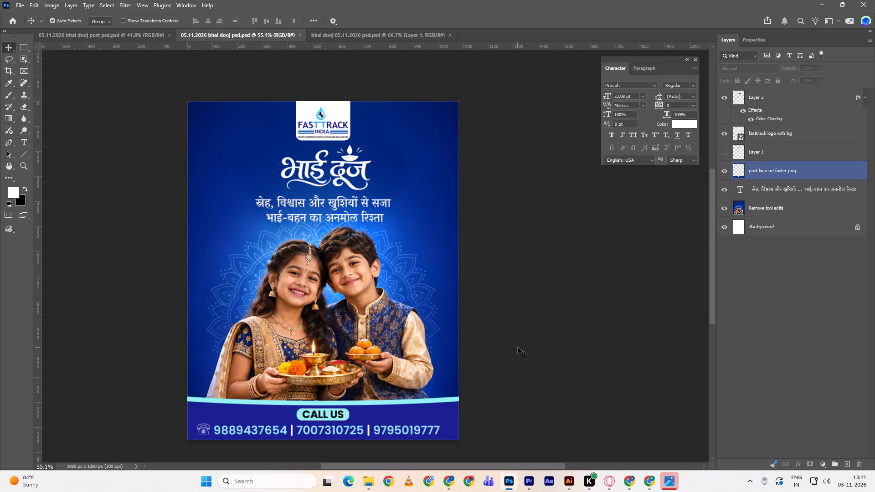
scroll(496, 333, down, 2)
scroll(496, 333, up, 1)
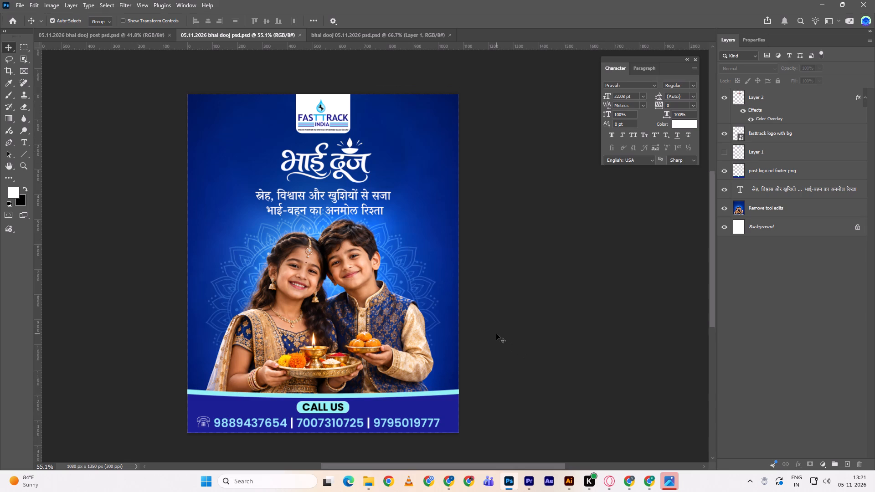